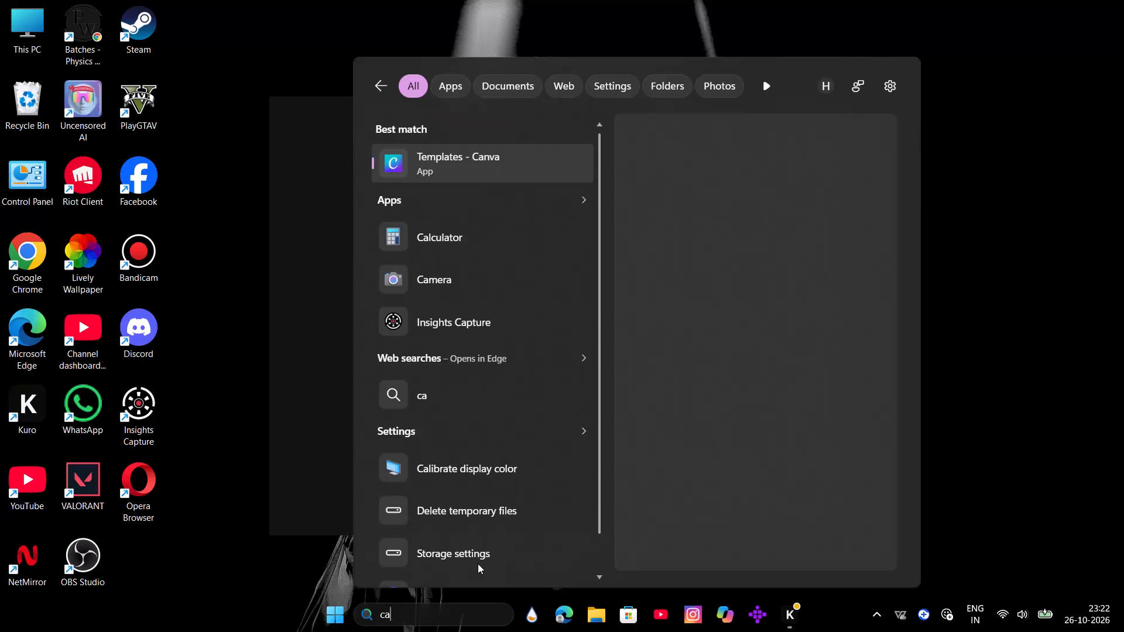
Find the Canva Templates app on the computer and launch it.
key("n")
left_click(683, 280)
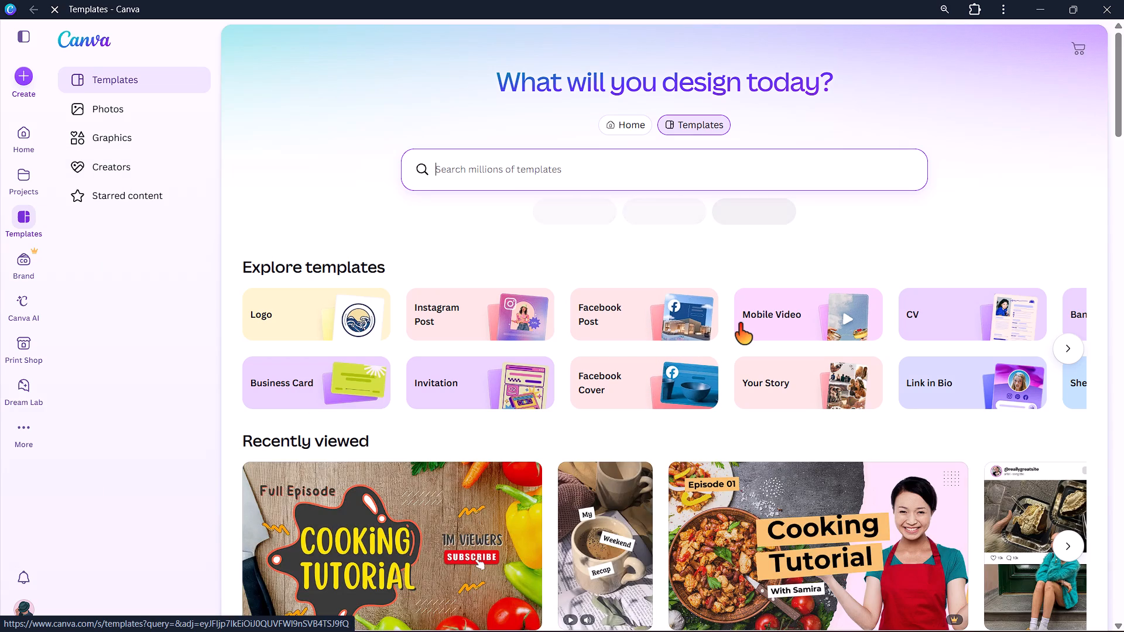
Browse the Mobile Video templates and open the Blue and White Watercolor Flowers Wedding Save The Date template.
left_click(739, 324)
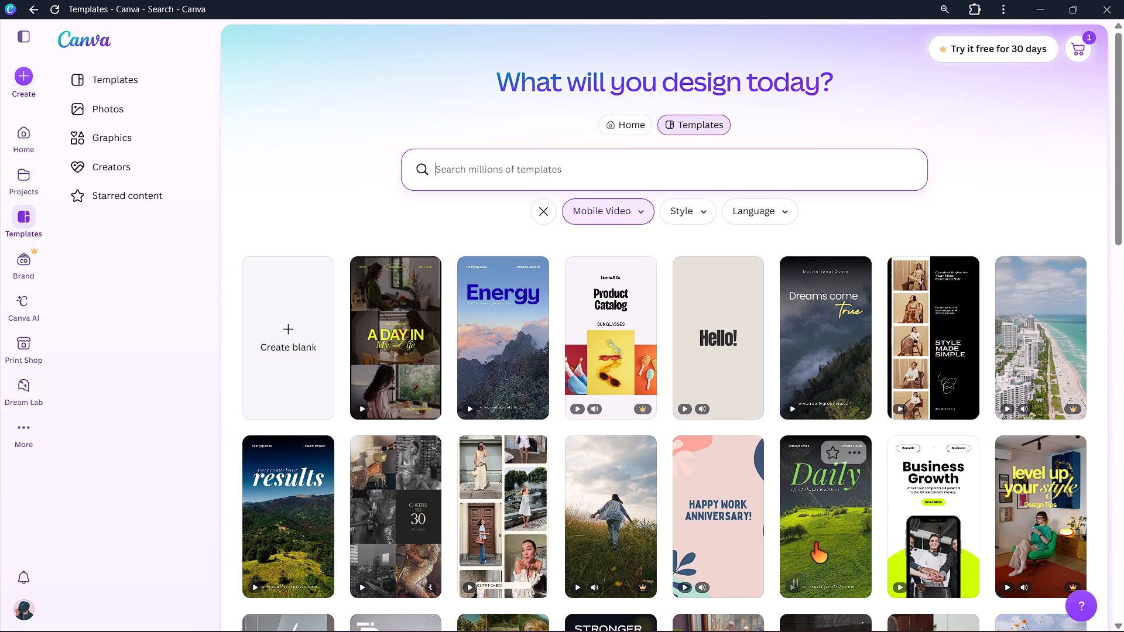
scroll(818, 541, "down", 1)
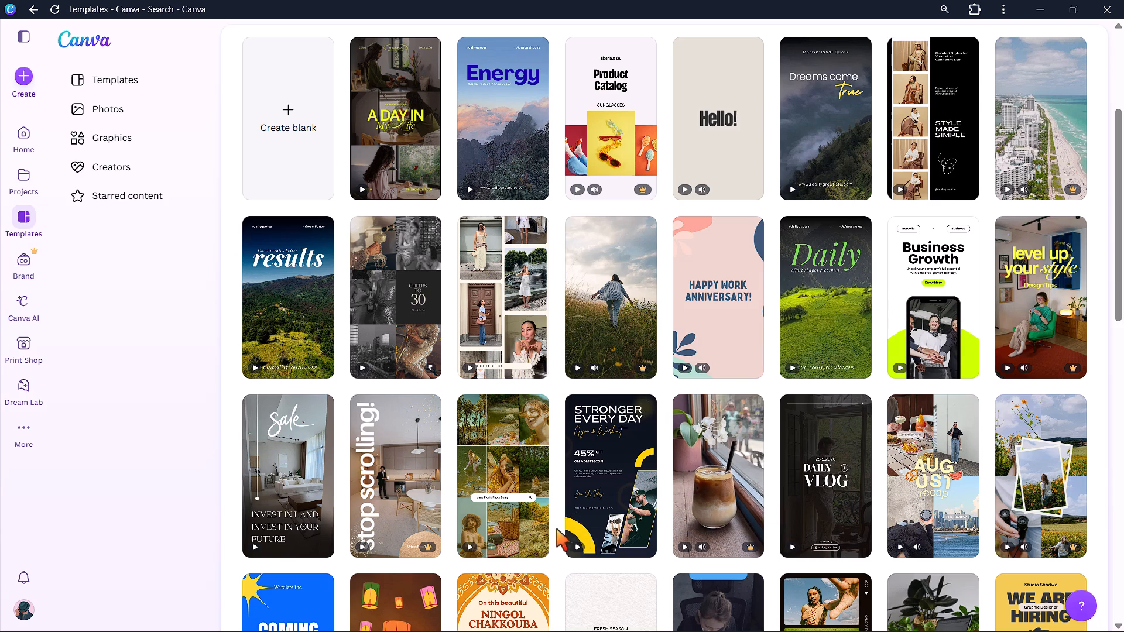
scroll(543, 501, "down", 2)
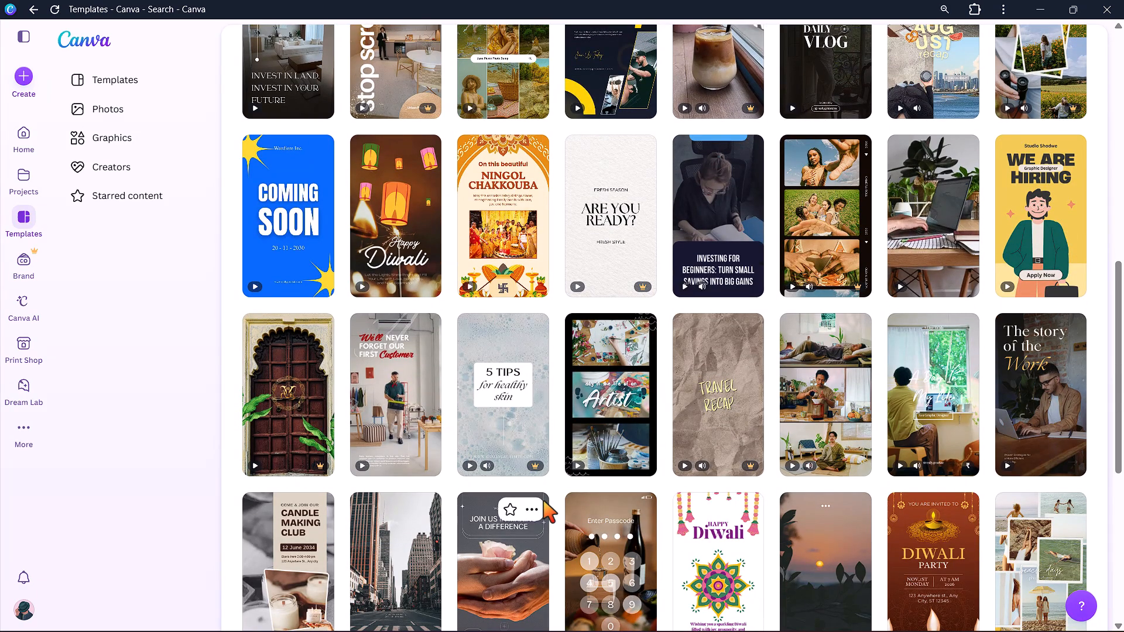
scroll(543, 501, "down", 2)
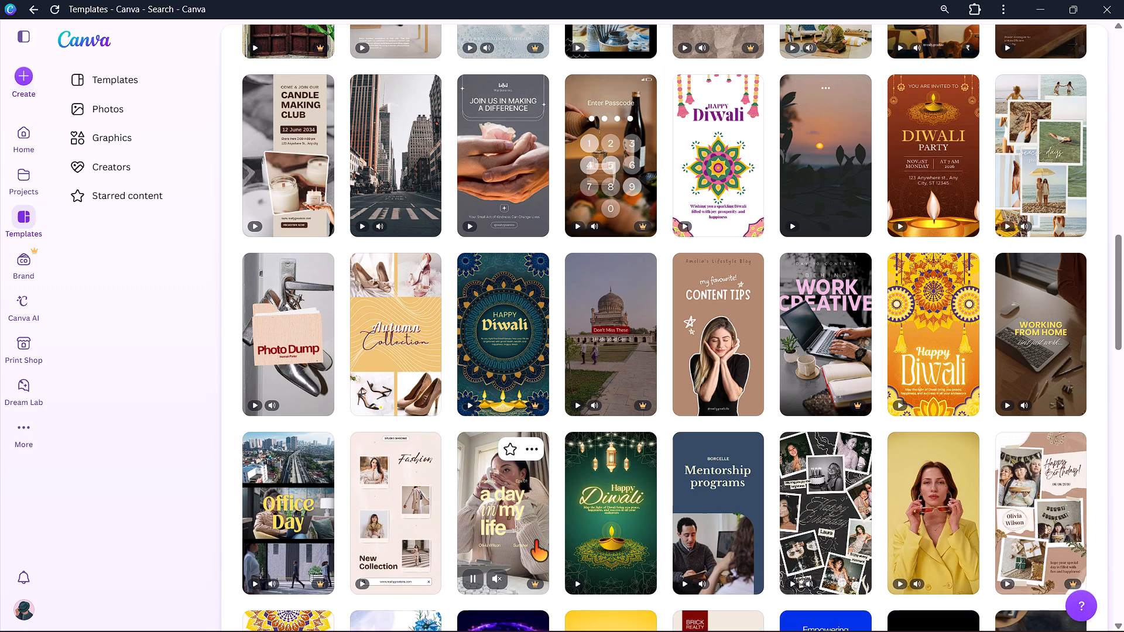
scroll(534, 544, "down", 2)
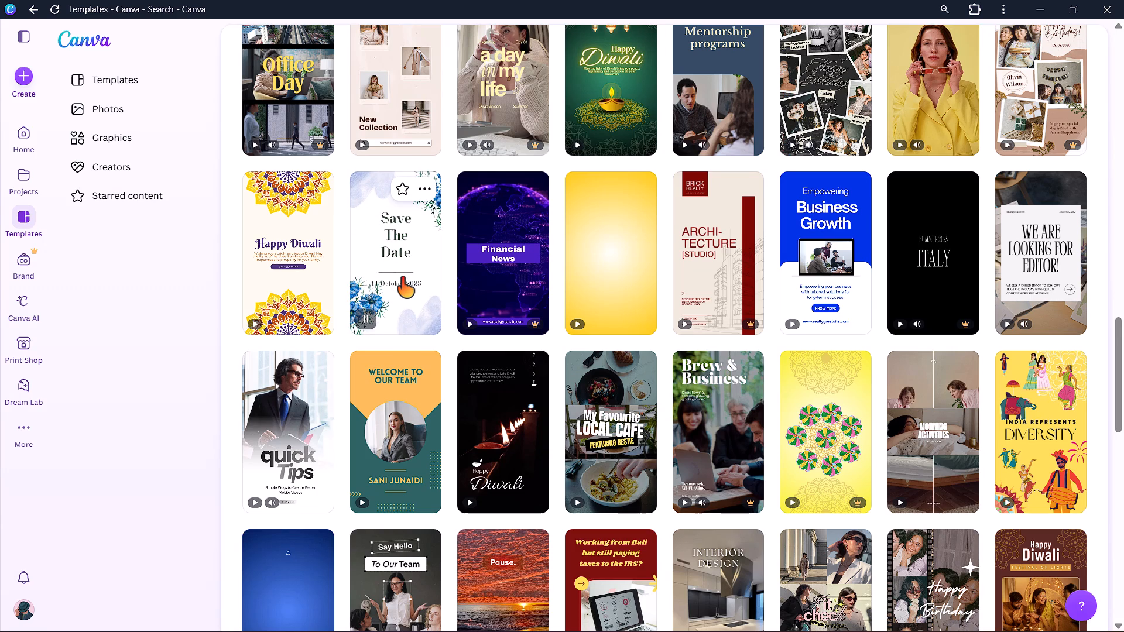
left_click(401, 277)
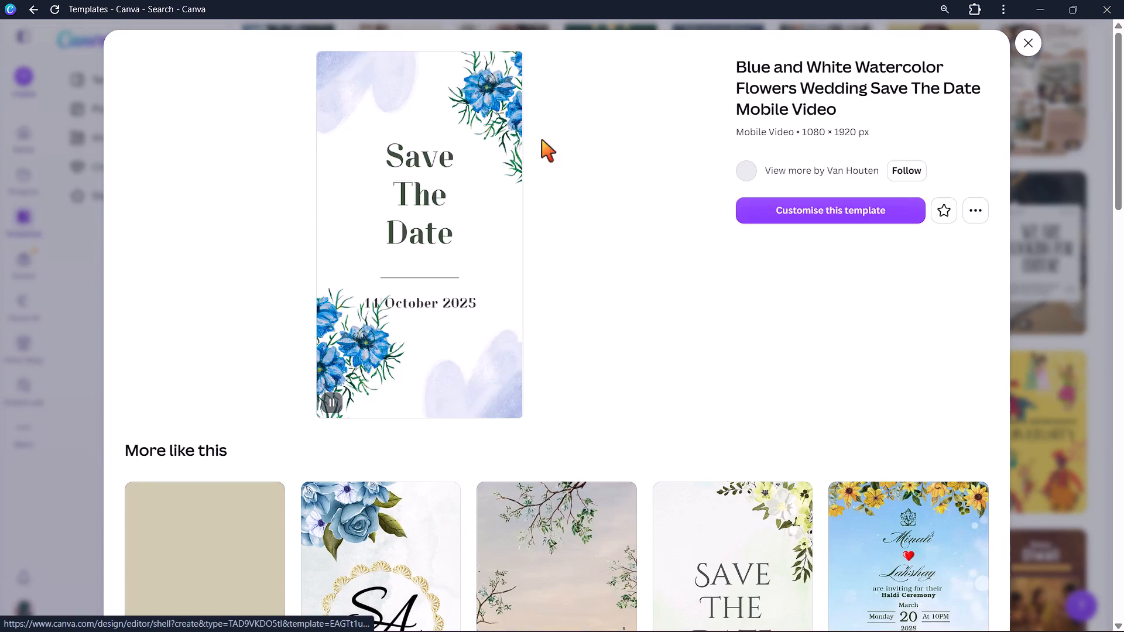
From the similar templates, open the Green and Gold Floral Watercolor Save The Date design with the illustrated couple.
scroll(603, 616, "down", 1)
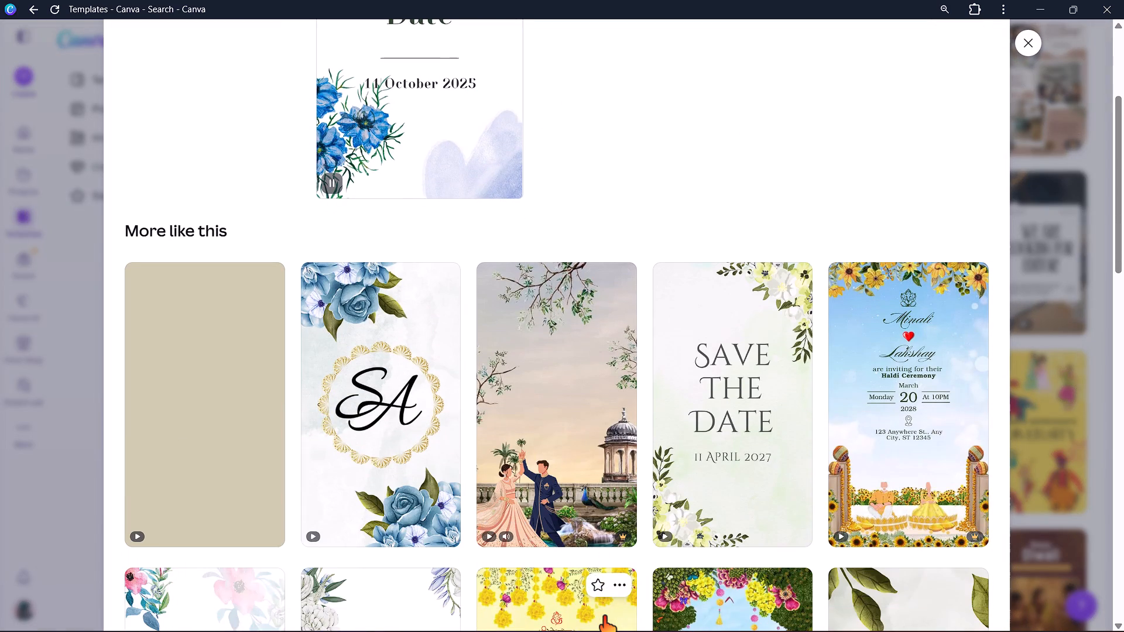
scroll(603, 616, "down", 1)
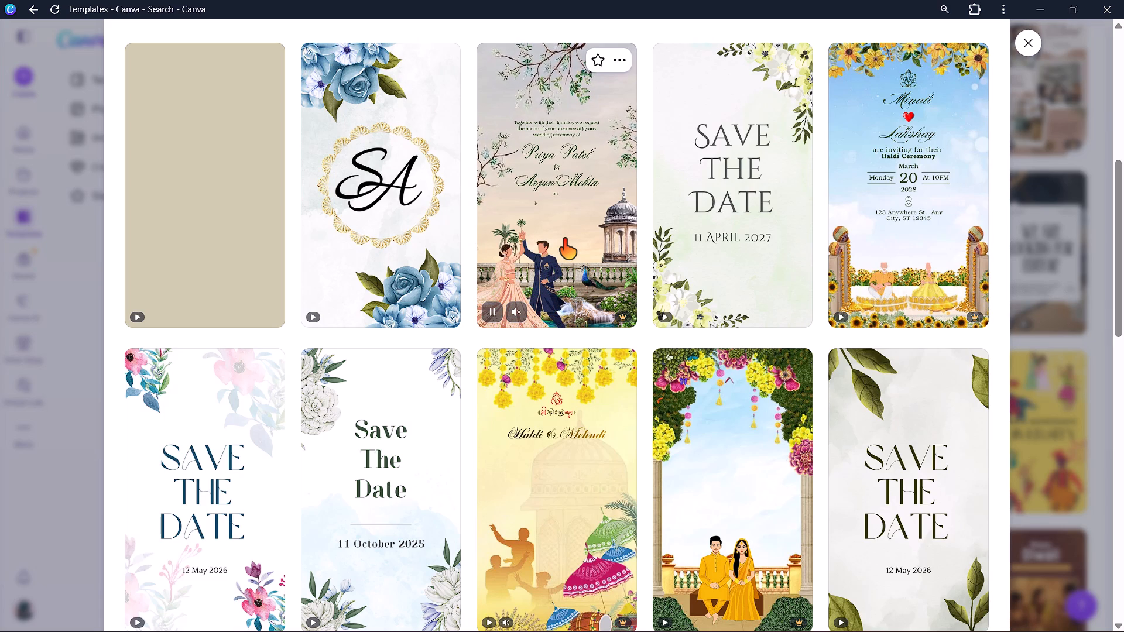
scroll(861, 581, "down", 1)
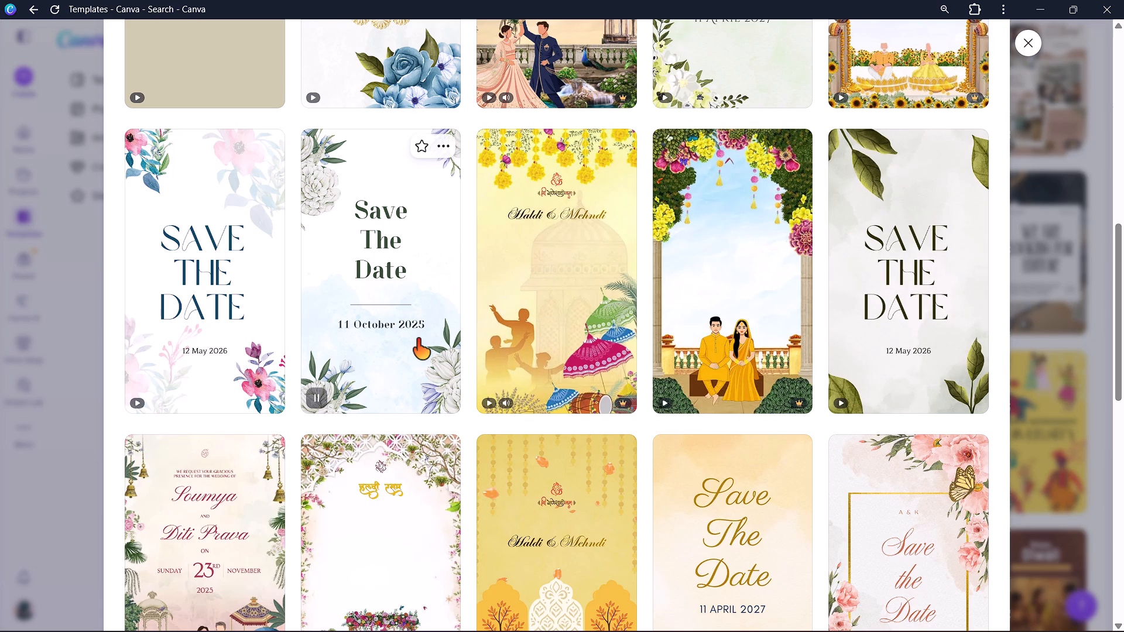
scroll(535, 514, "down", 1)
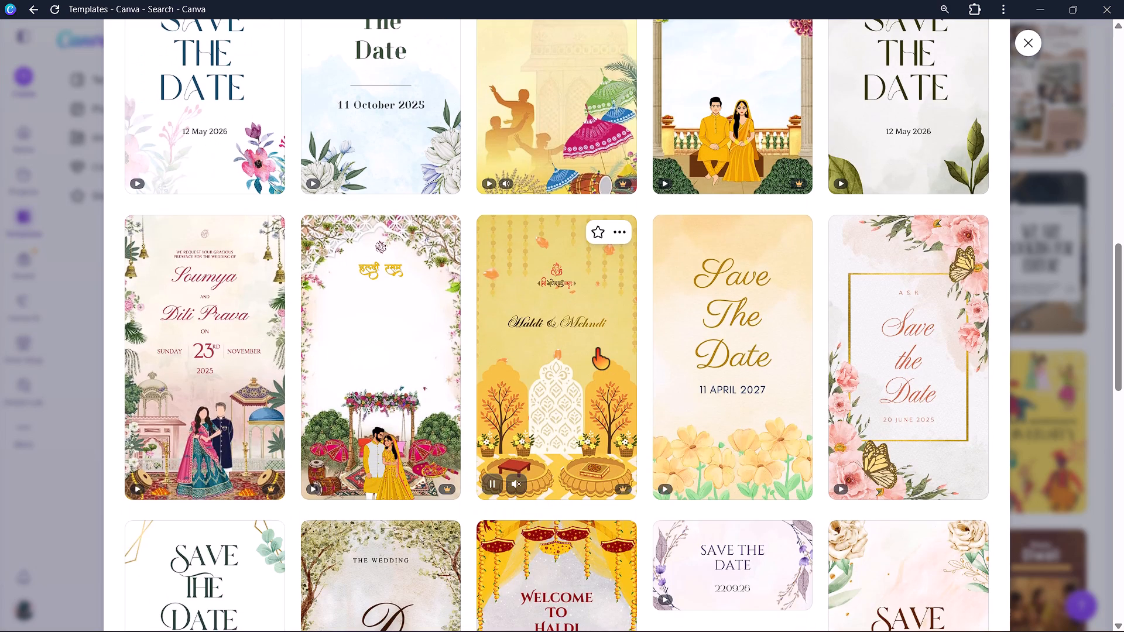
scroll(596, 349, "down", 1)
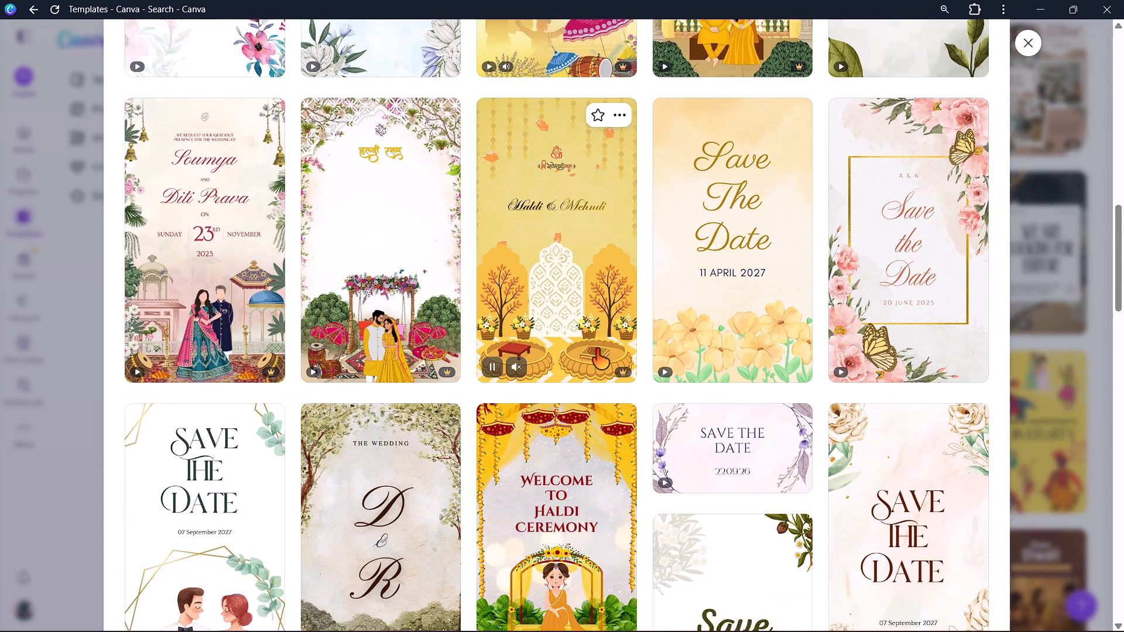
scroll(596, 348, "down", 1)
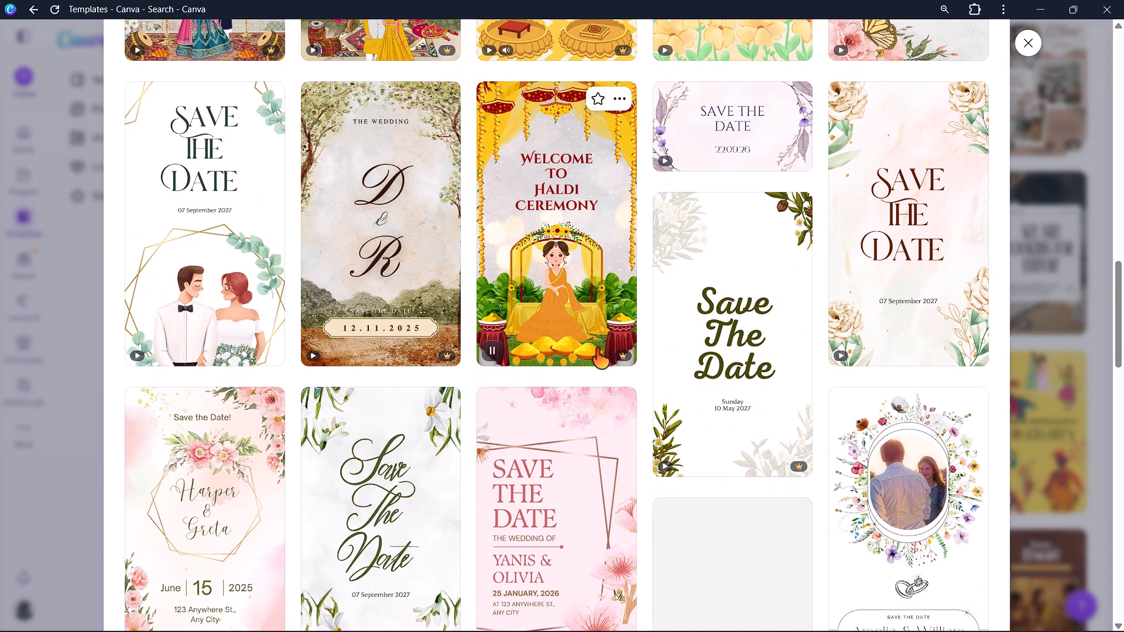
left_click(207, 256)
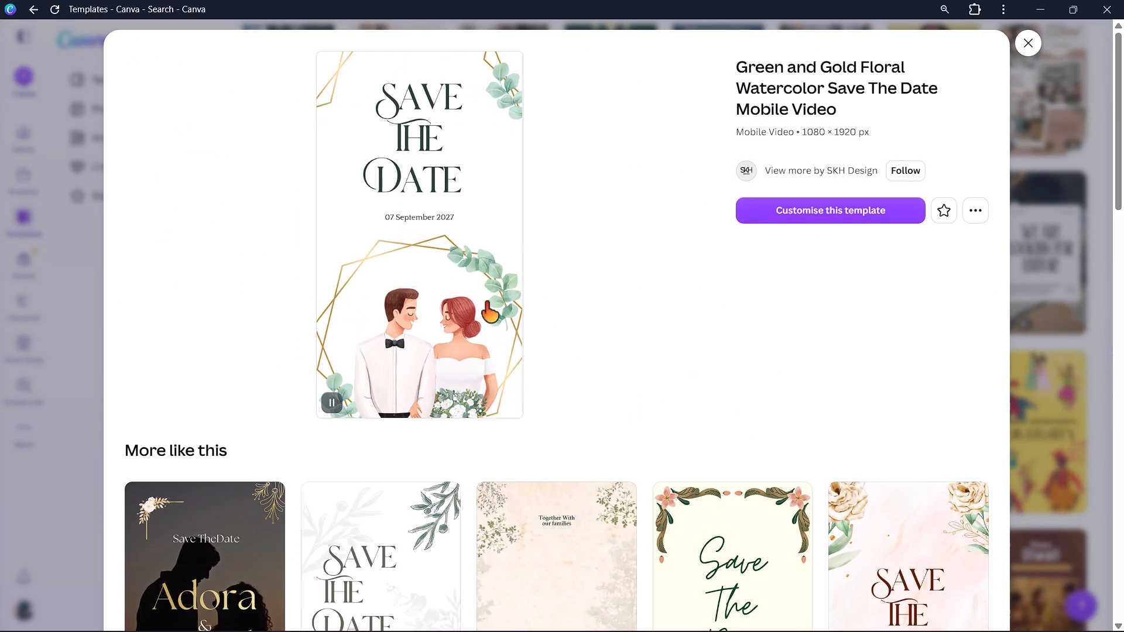
Examine the save-the-date designs similar to the Green and Gold Floral template, and close the template preview.
scroll(561, 313, "down", 3)
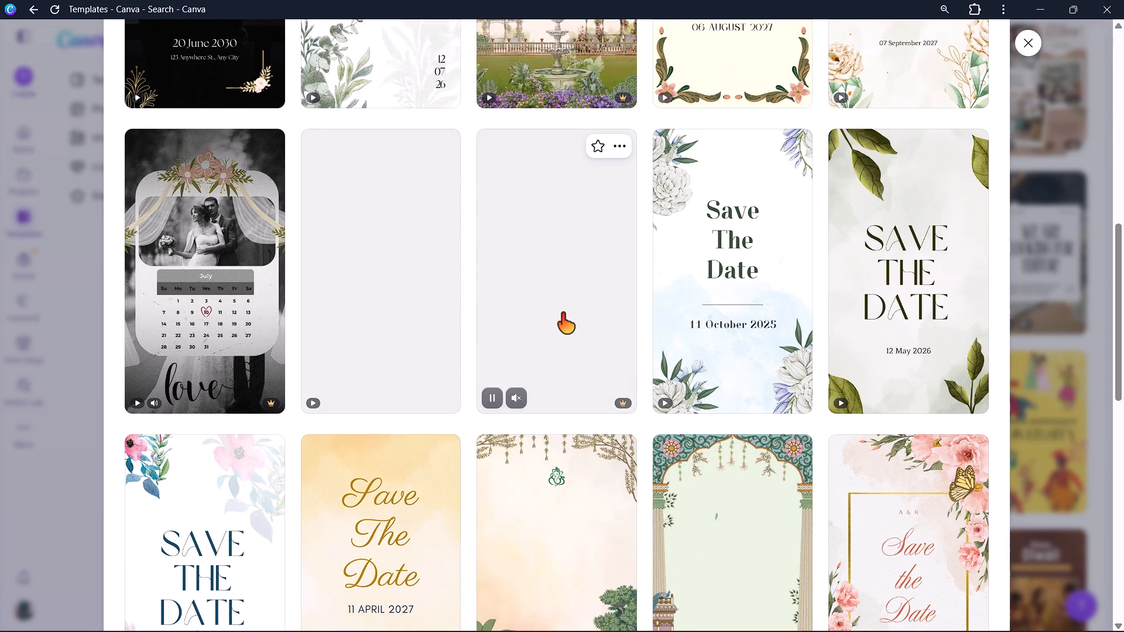
scroll(561, 313, "down", 3)
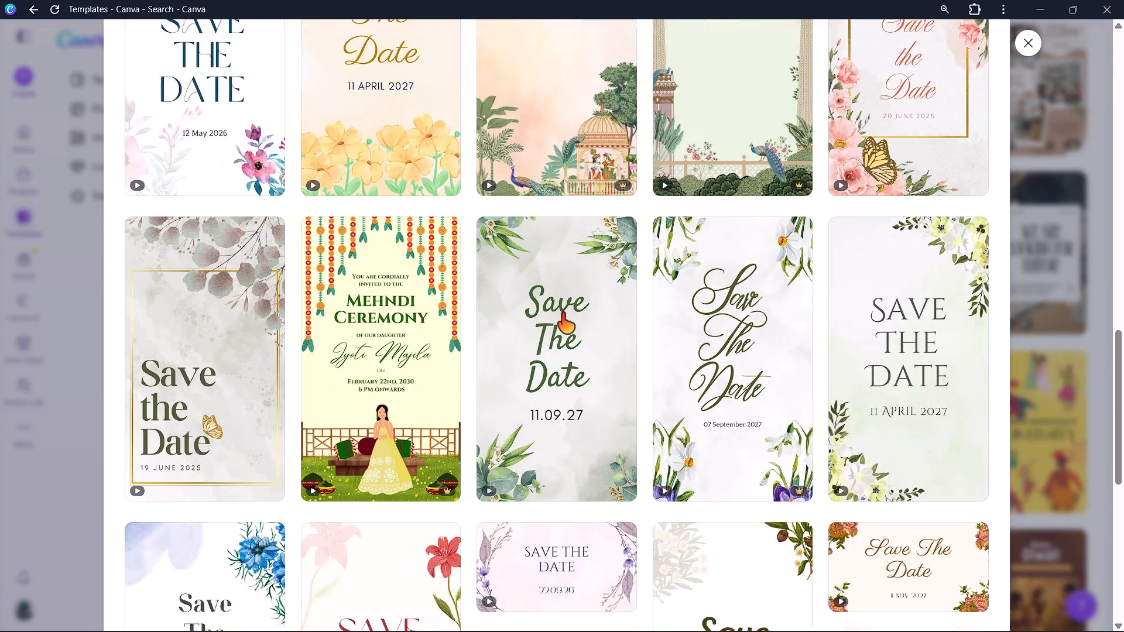
scroll(562, 314, "down", 4)
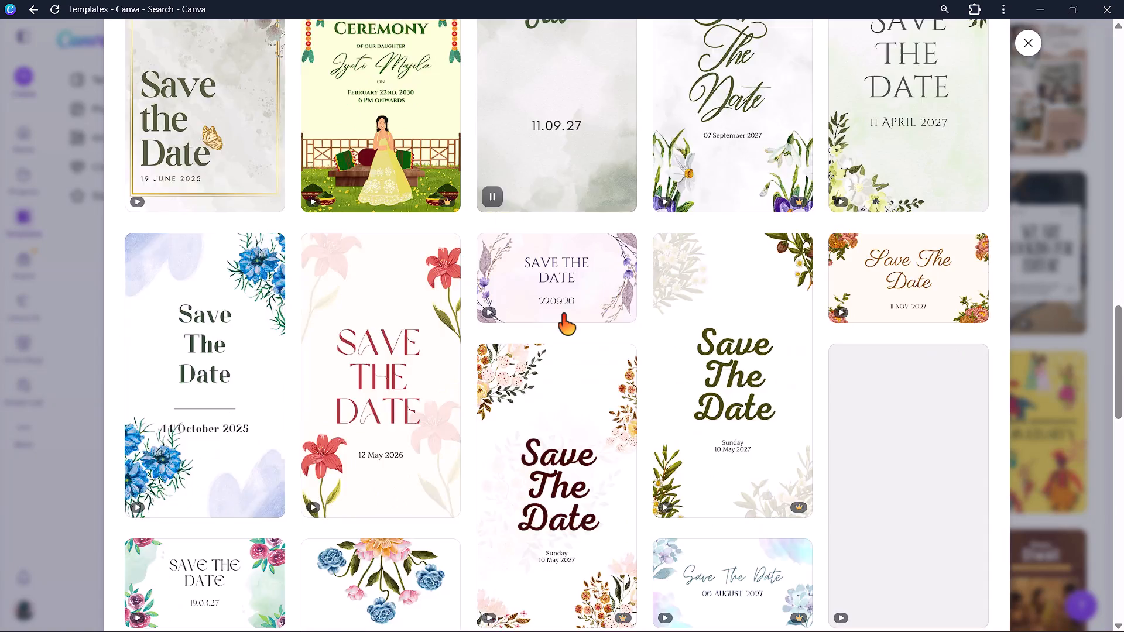
scroll(562, 314, "up", 3)
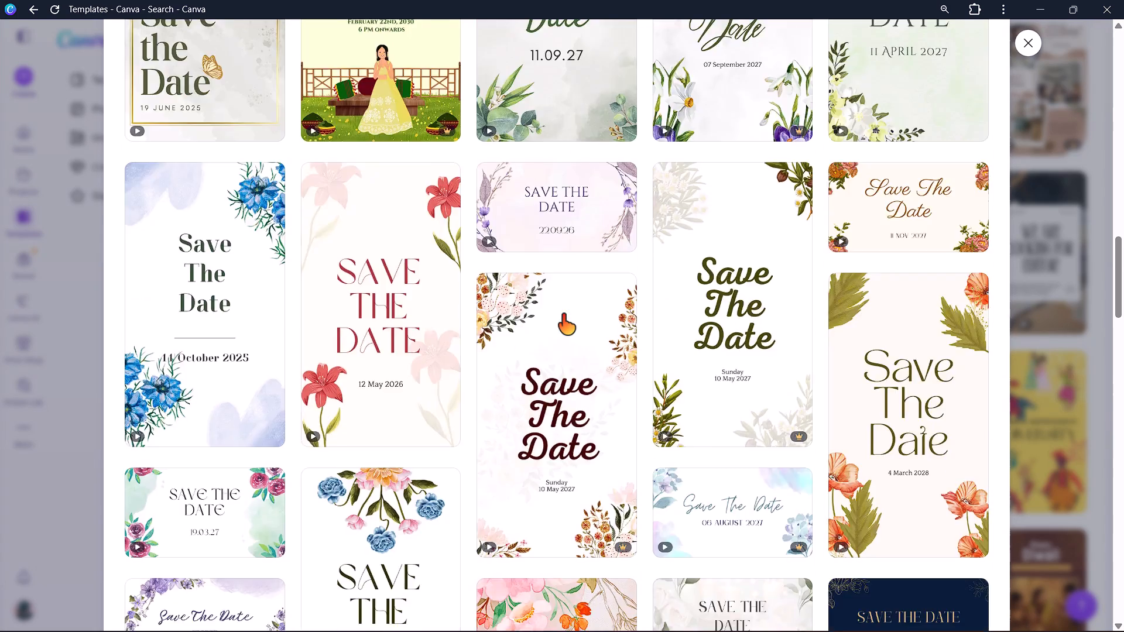
scroll(562, 314, "up", 7)
scroll(562, 314, "down", 4)
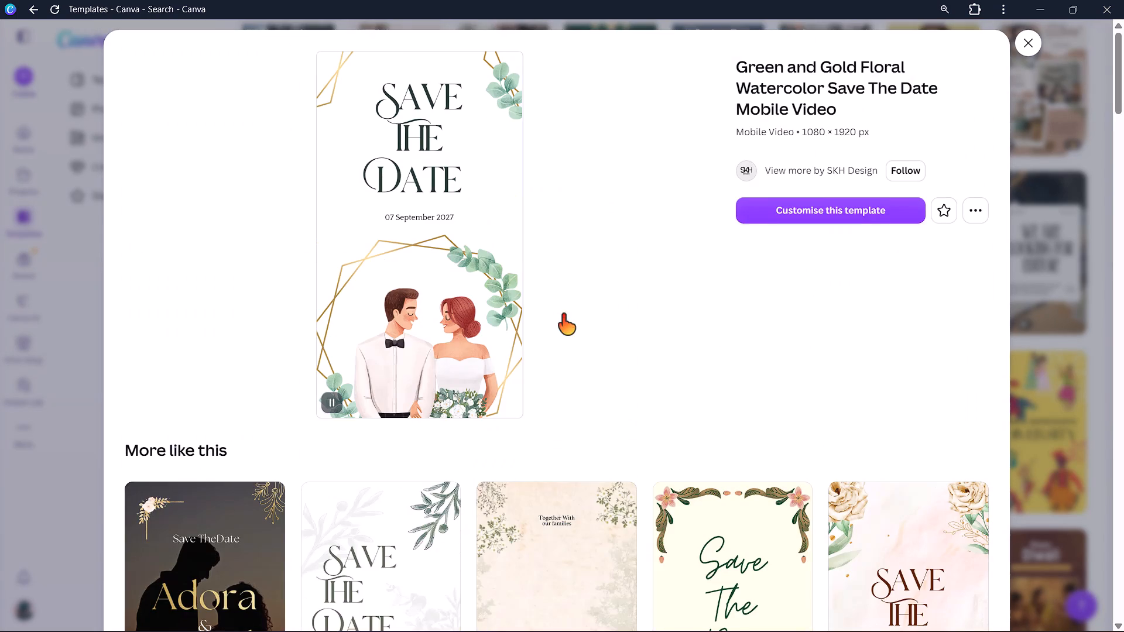
scroll(562, 314, "down", 3)
scroll(562, 314, "up", 2)
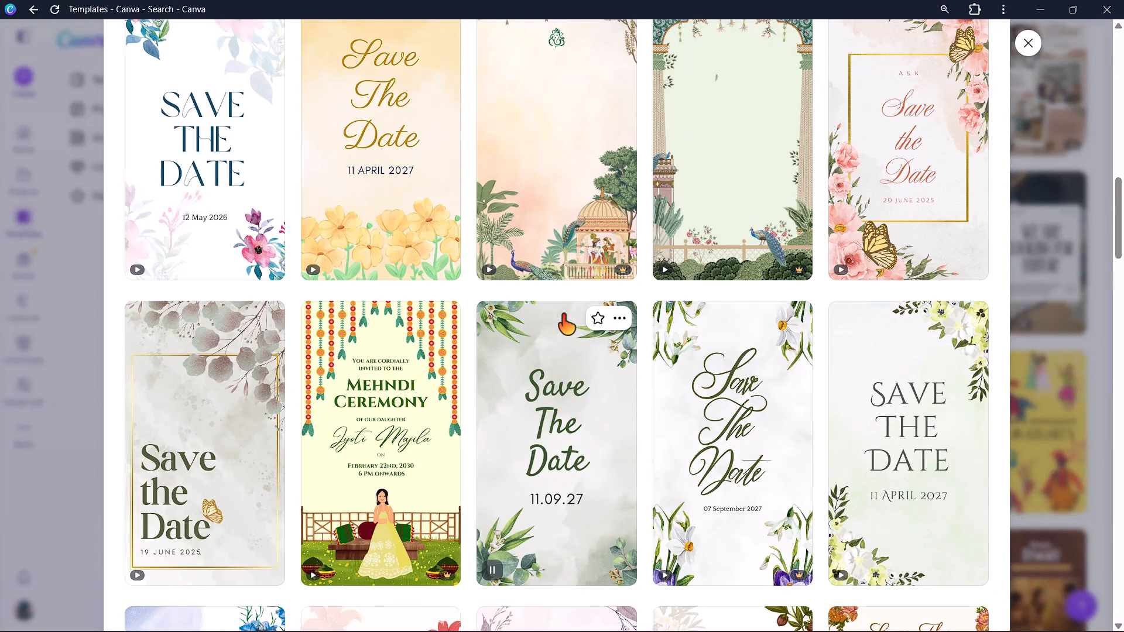
scroll(562, 314, "down", 3)
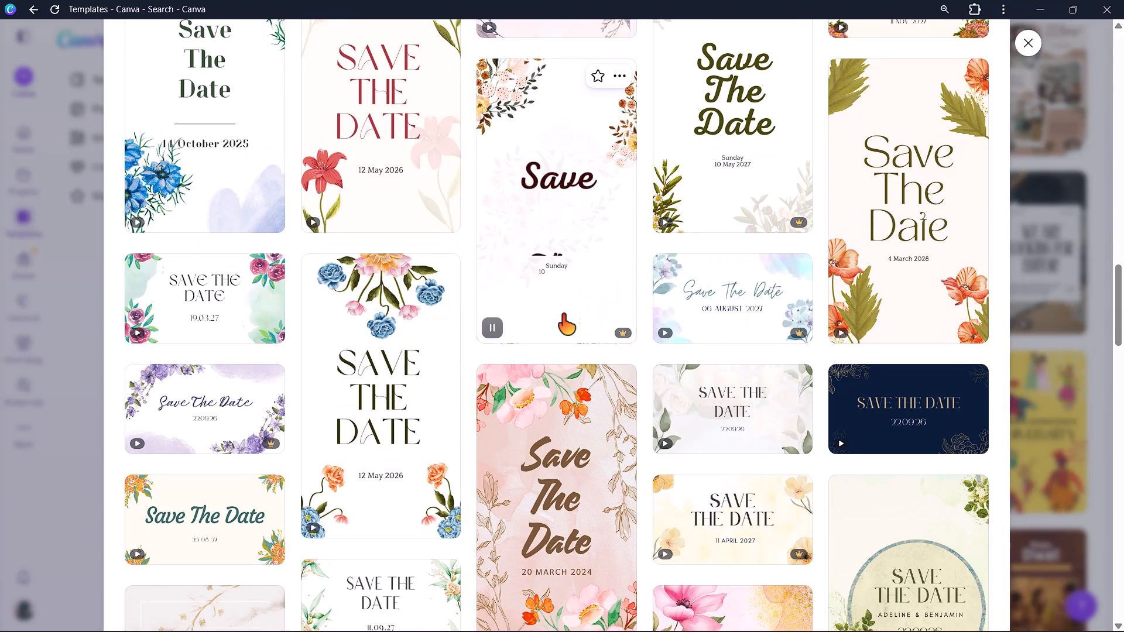
scroll(562, 314, "down", 3)
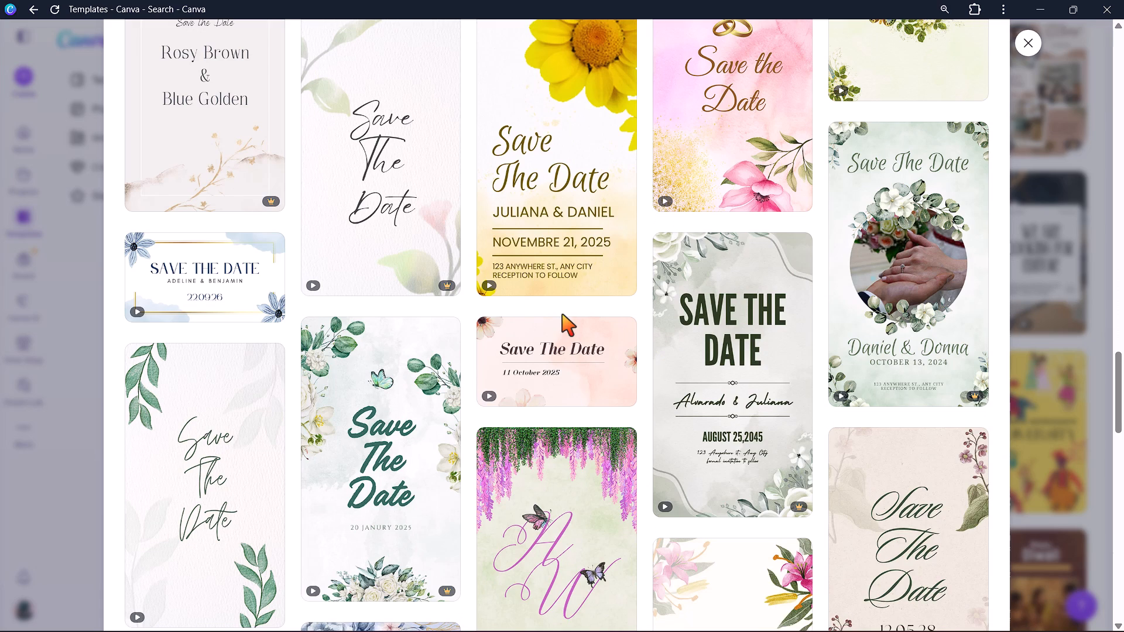
scroll(562, 314, "down", 2)
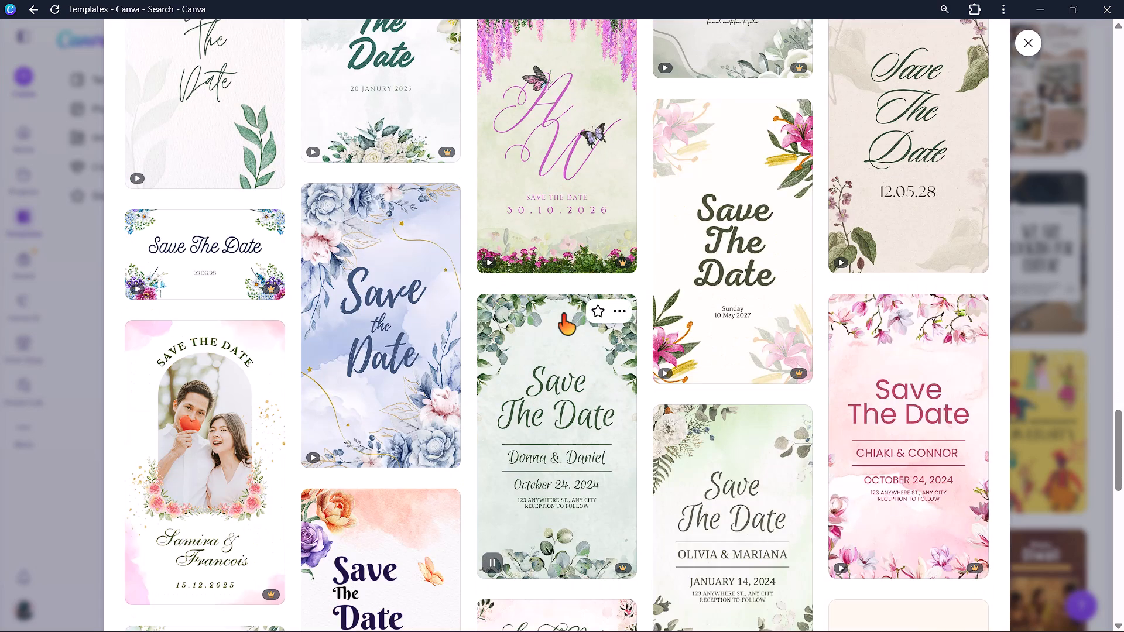
scroll(562, 314, "up", 2)
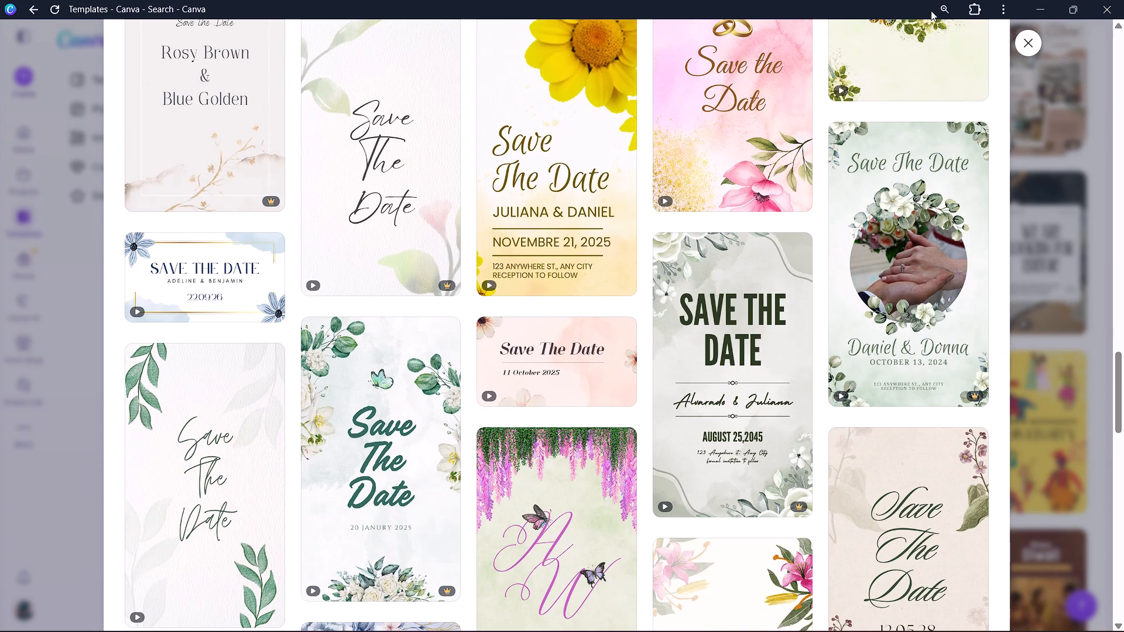
left_click(1021, 35)
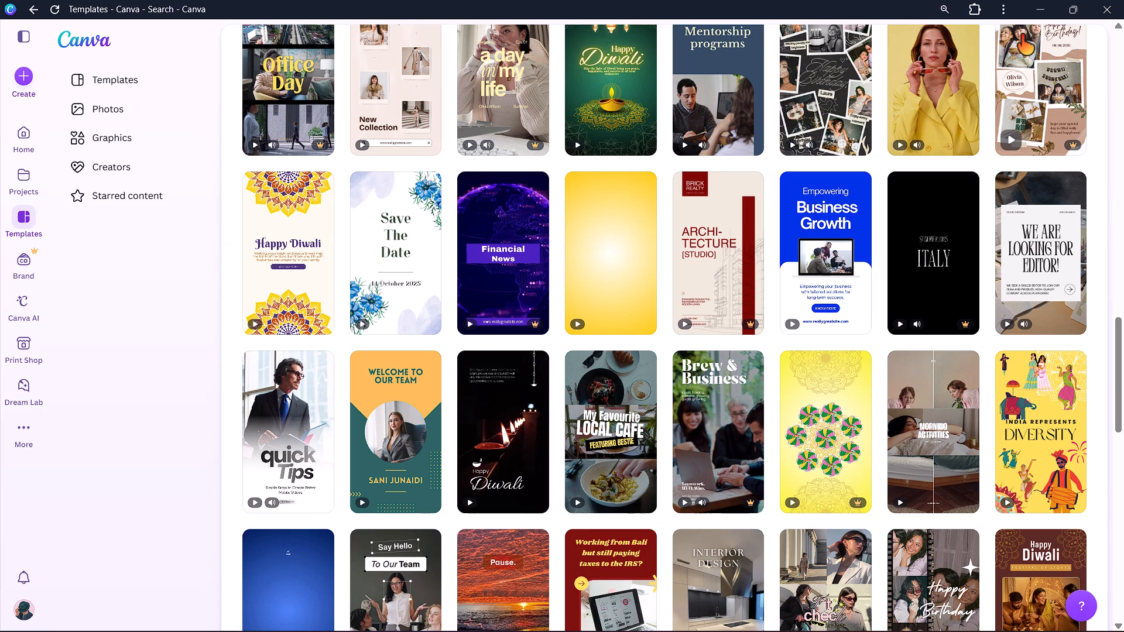
Reopen the blue and white watercolor flowers Save The Date template and examine all of its similar wedding designs.
left_click(405, 253)
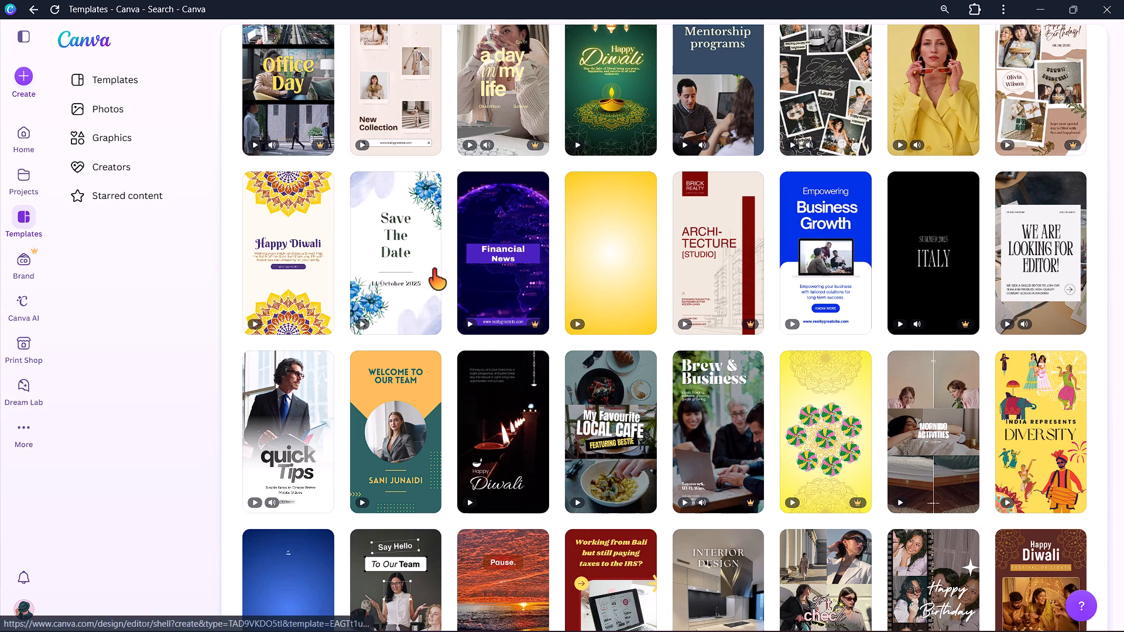
scroll(587, 345, "down", 3)
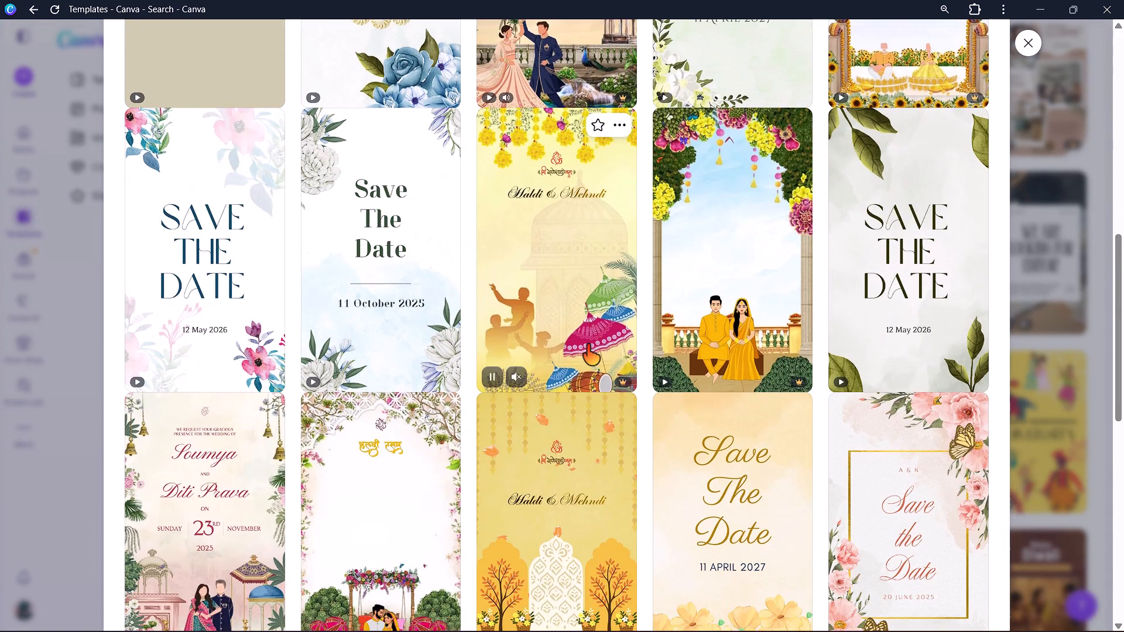
scroll(587, 345, "down", 2)
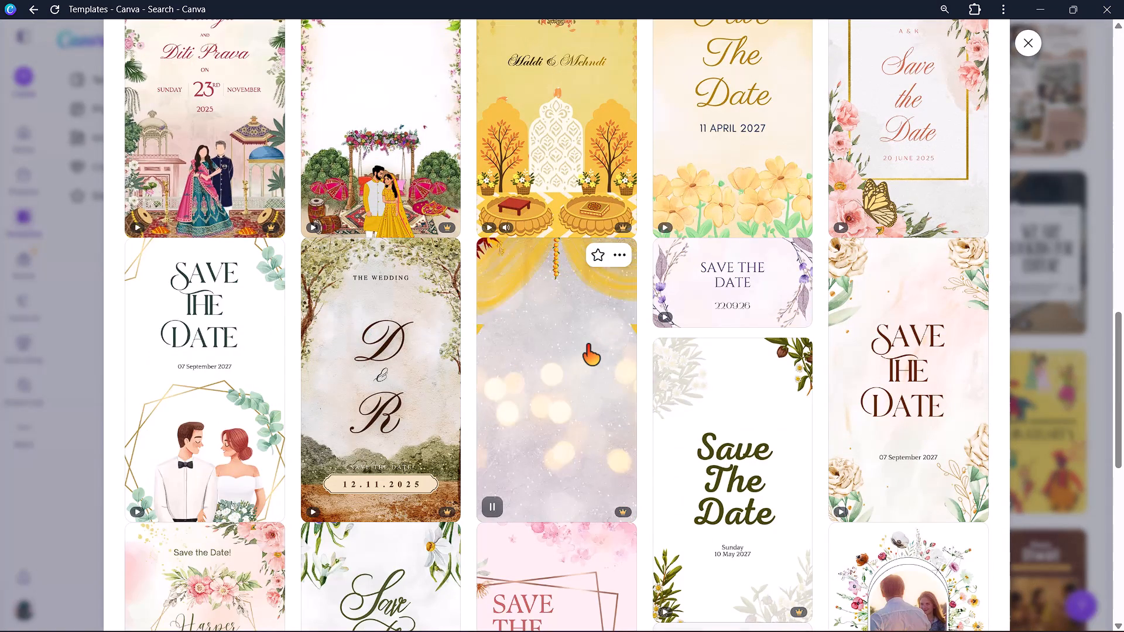
scroll(587, 345, "down", 4)
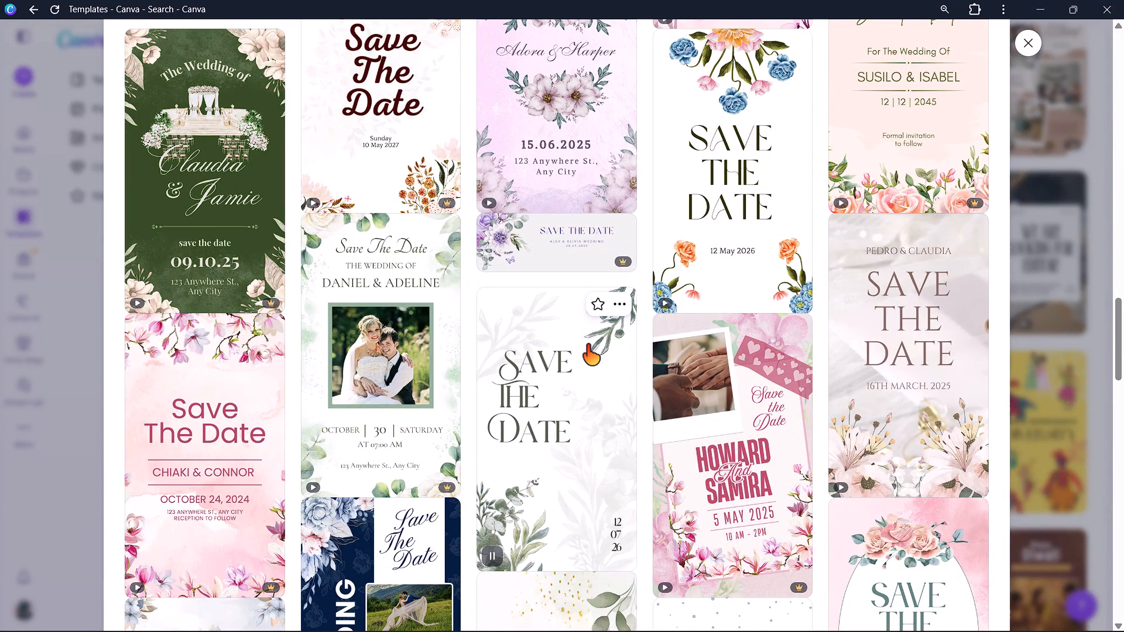
scroll(587, 345, "down", 2)
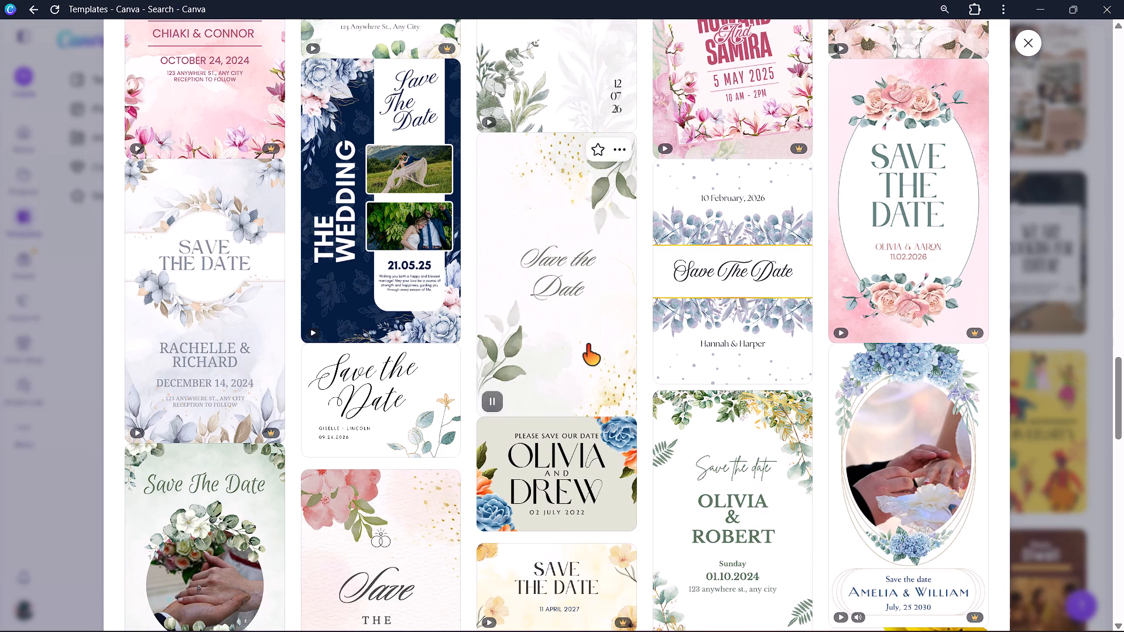
scroll(587, 345, "down", 4)
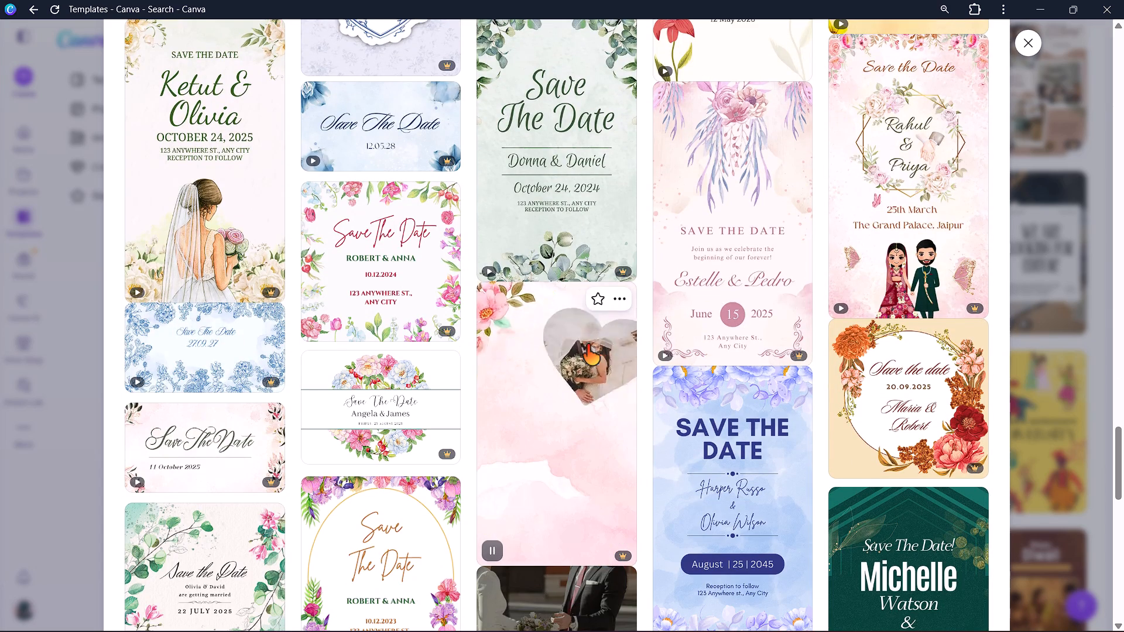
scroll(587, 345, "down", 3)
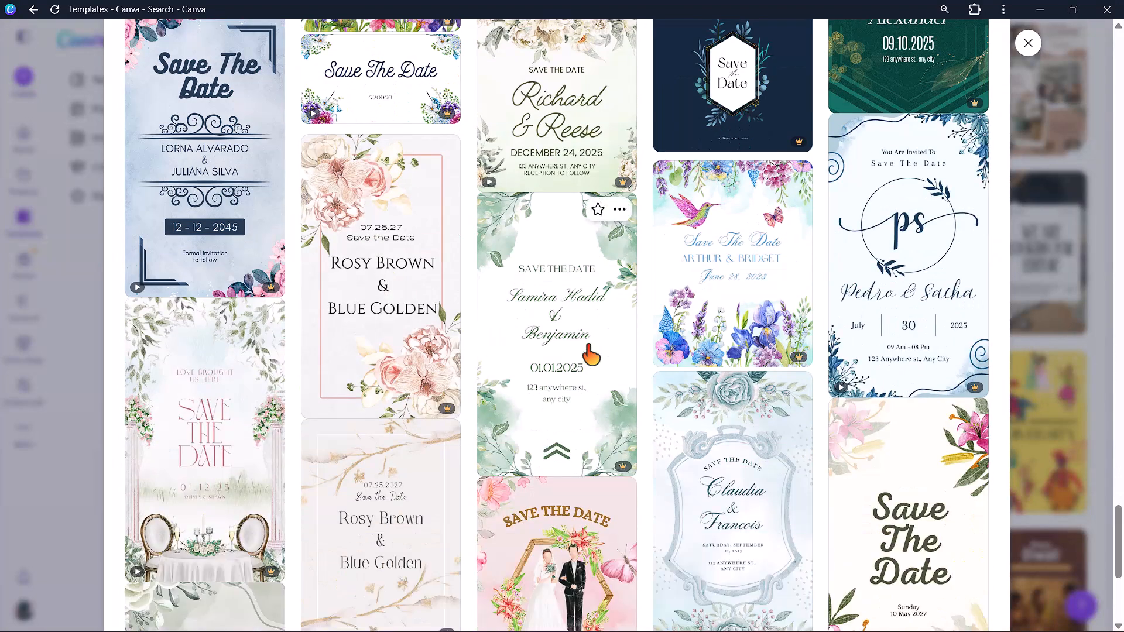
scroll(587, 345, "up", 1)
scroll(587, 345, "down", 4)
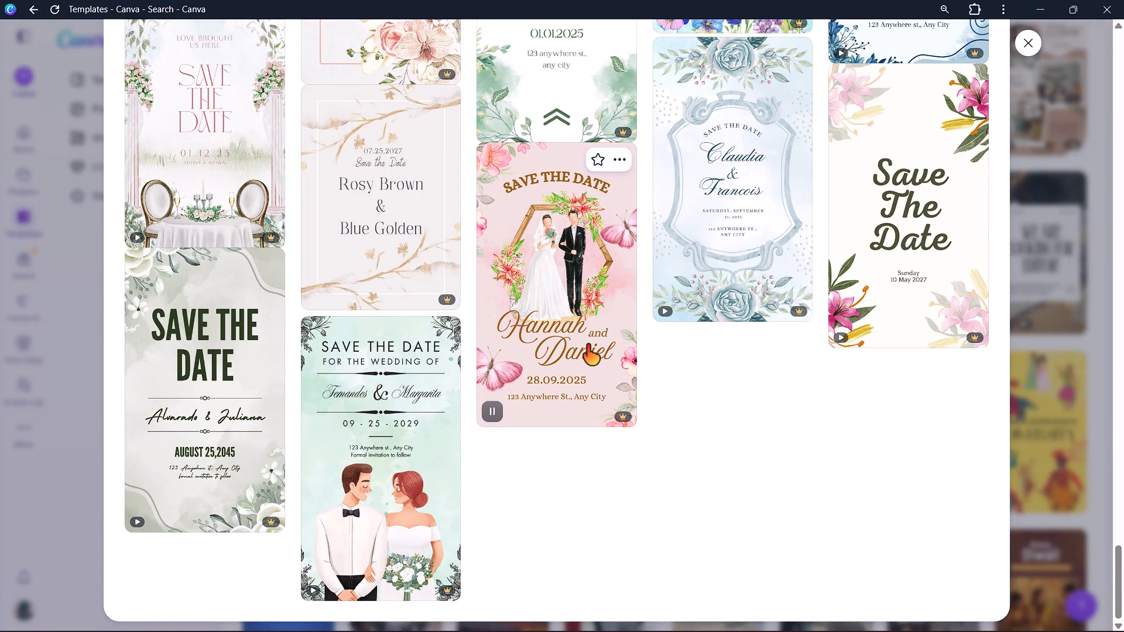
Open the Green and Gold Floral Watercolor Save The Date template with the illustrated couple from the similar designs.
scroll(587, 345, "up", 15)
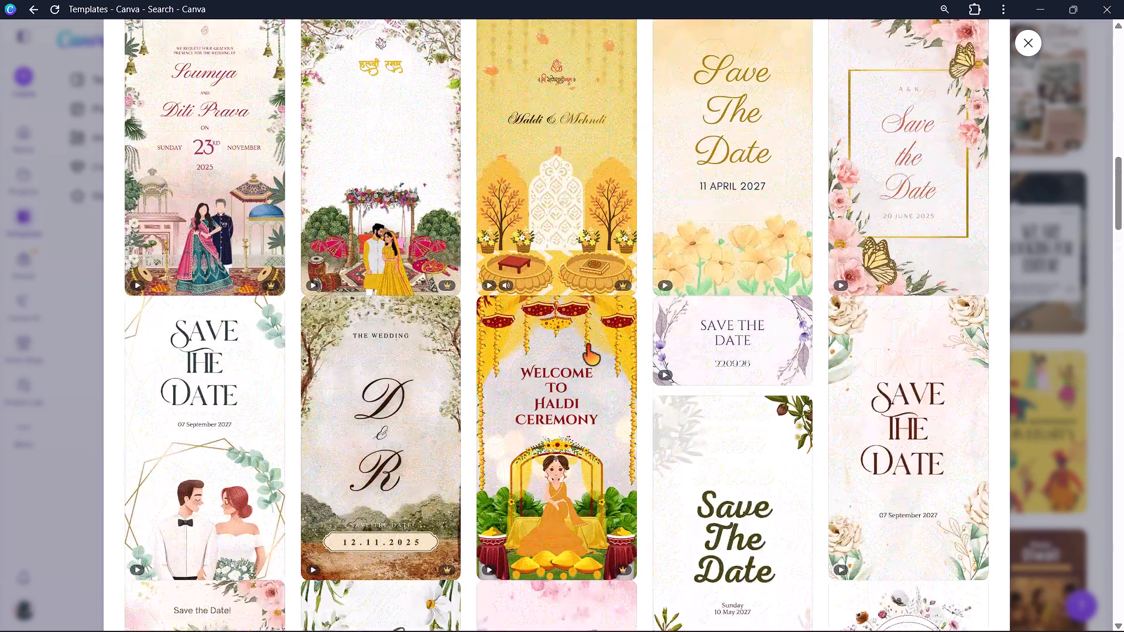
left_click(219, 438)
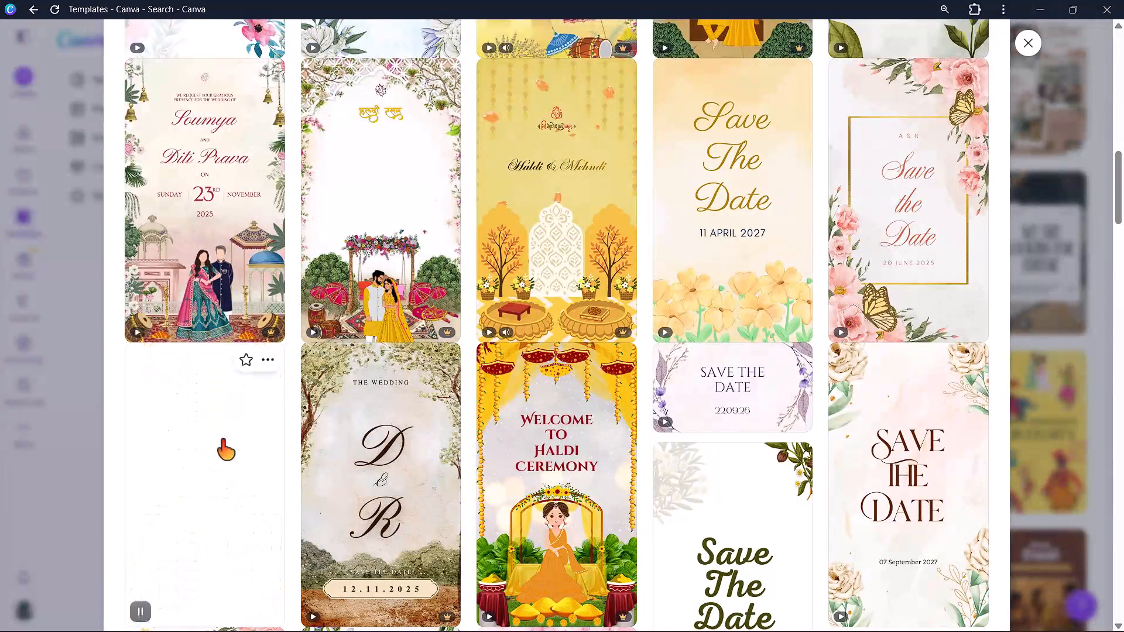
Open the Green and Gold Floral Watercolor Save The Date mobile video template for editing.
left_click(793, 207)
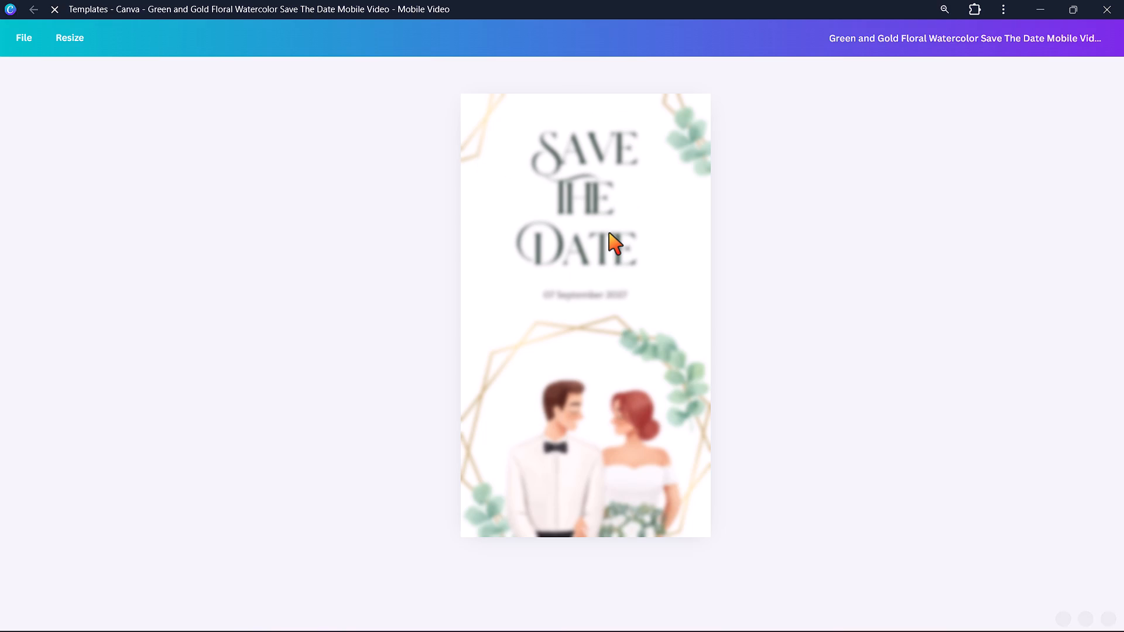
left_click(713, 183)
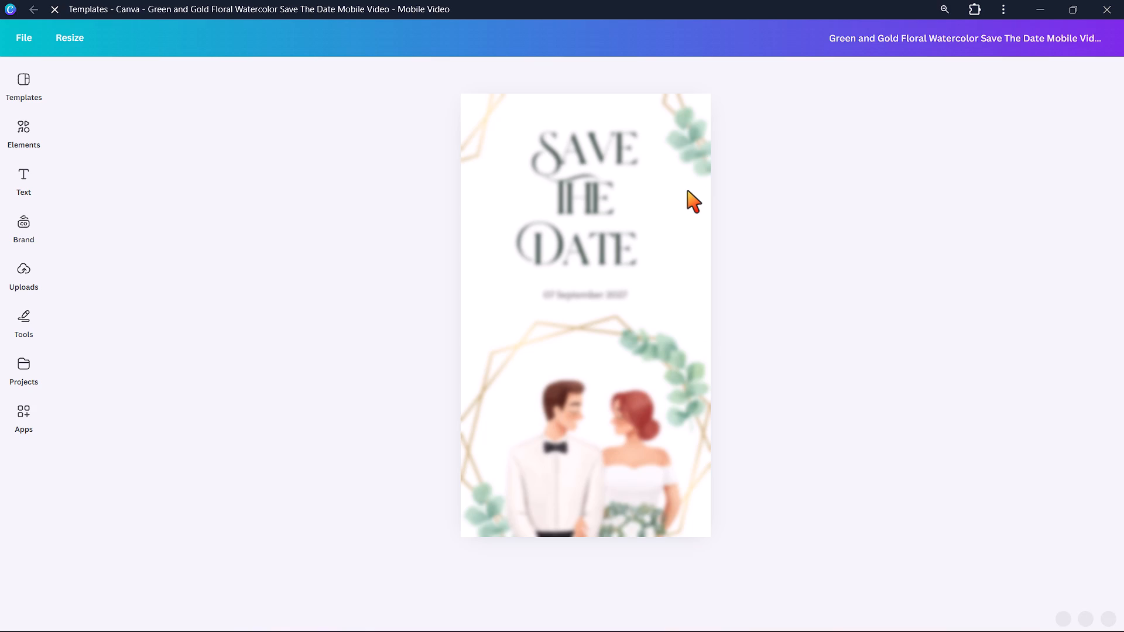
left_click_drag(635, 198, 658, 178)
left_click(658, 178)
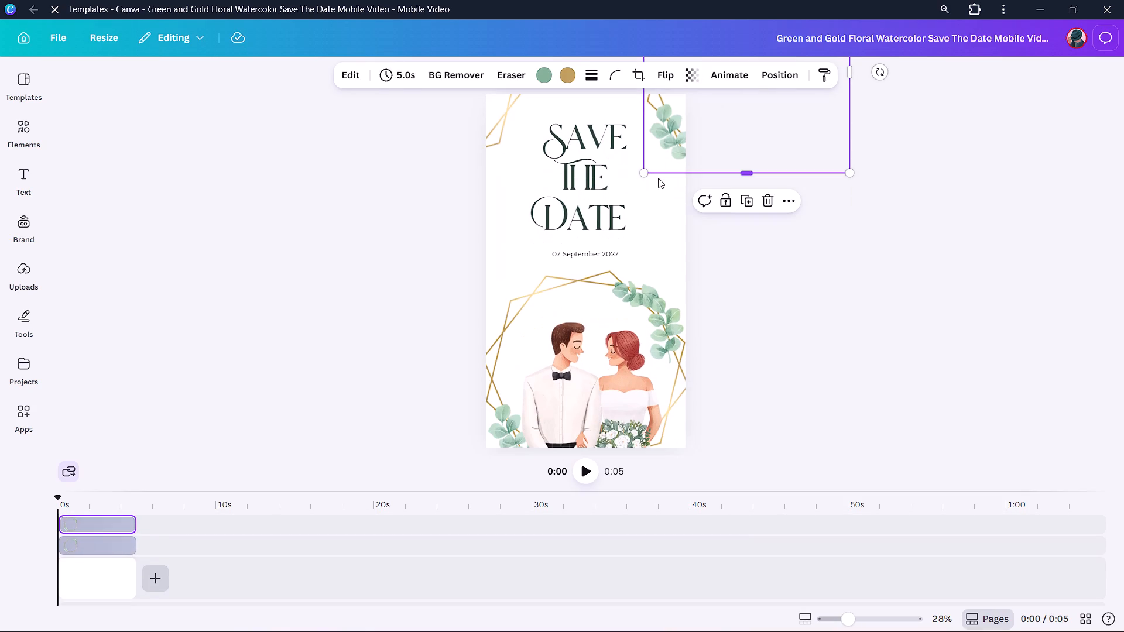
left_click(804, 341)
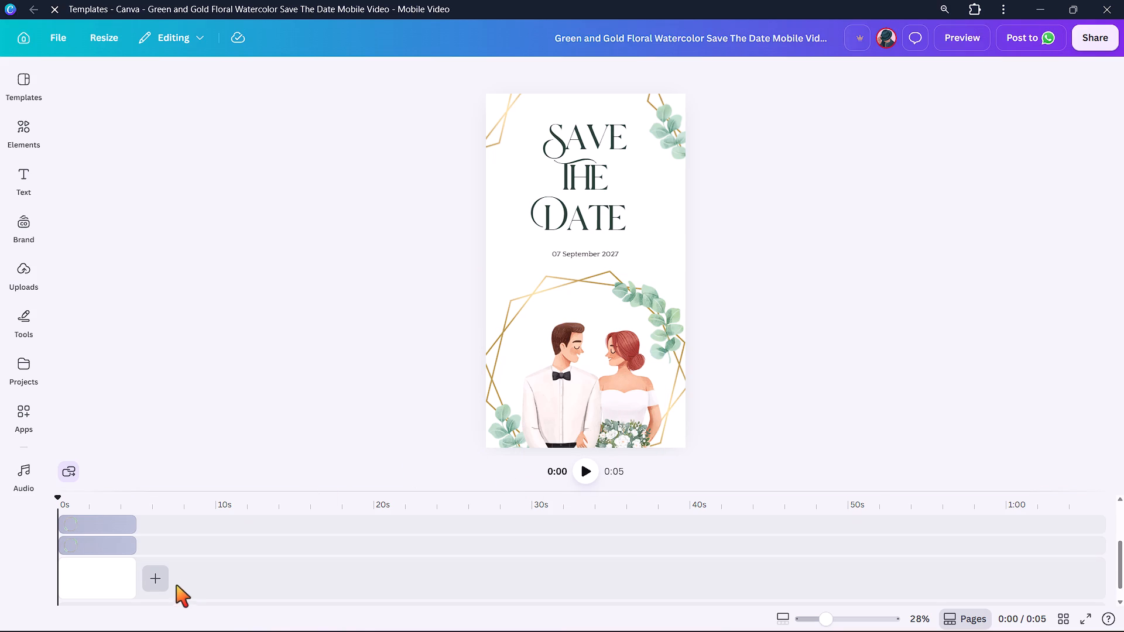
Play the Save The Date video from about the 2-second mark to review its animation.
left_click(162, 571)
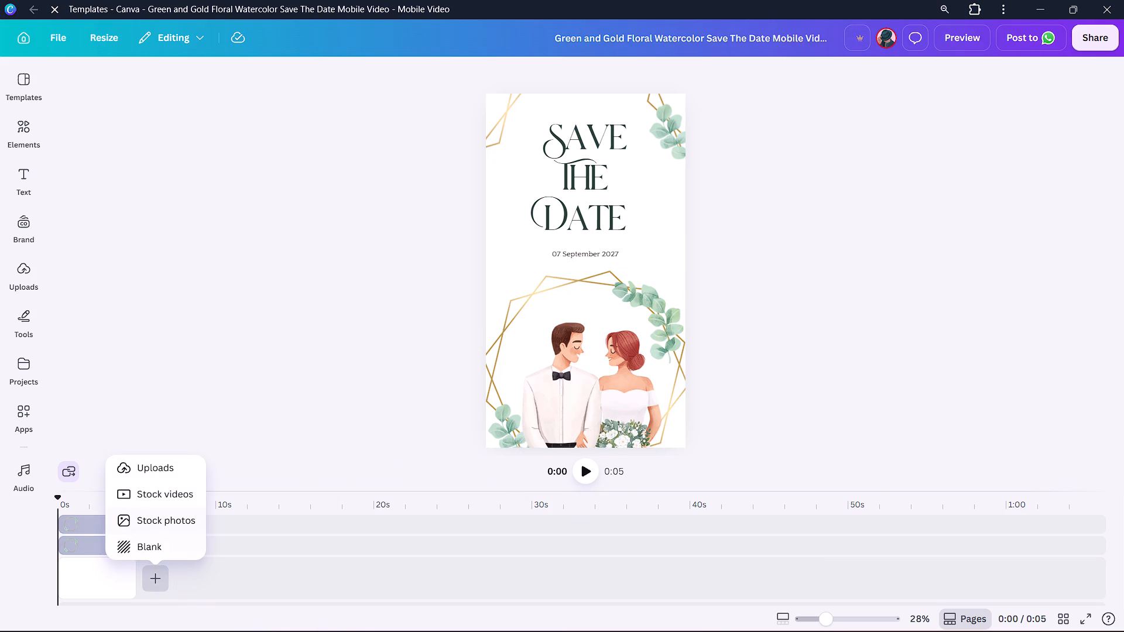
left_click(301, 389)
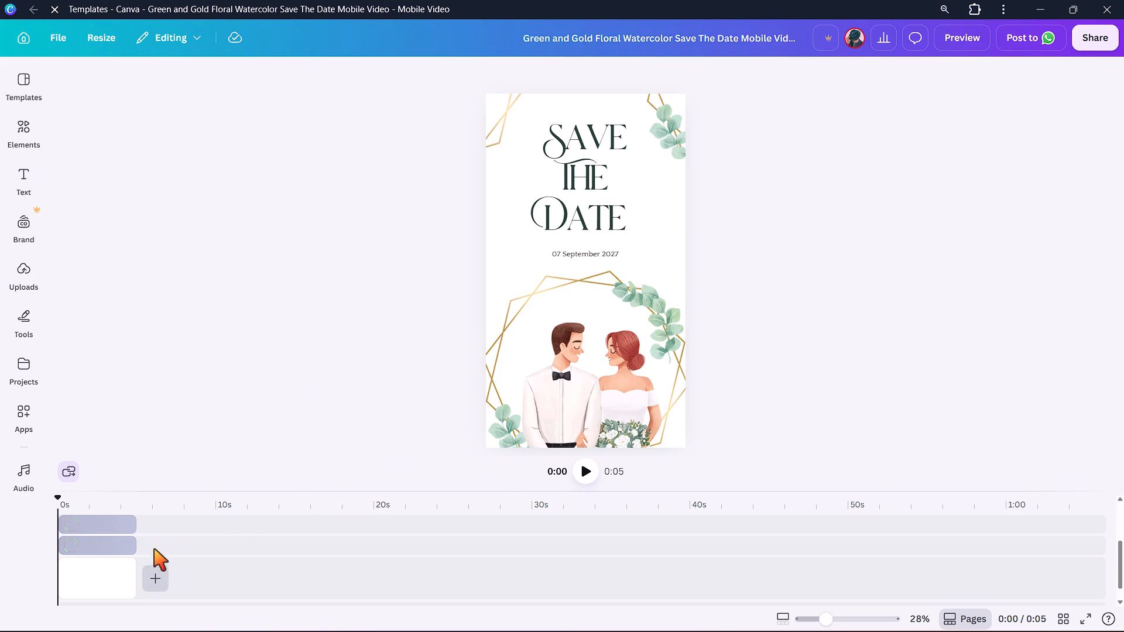
left_click(95, 522)
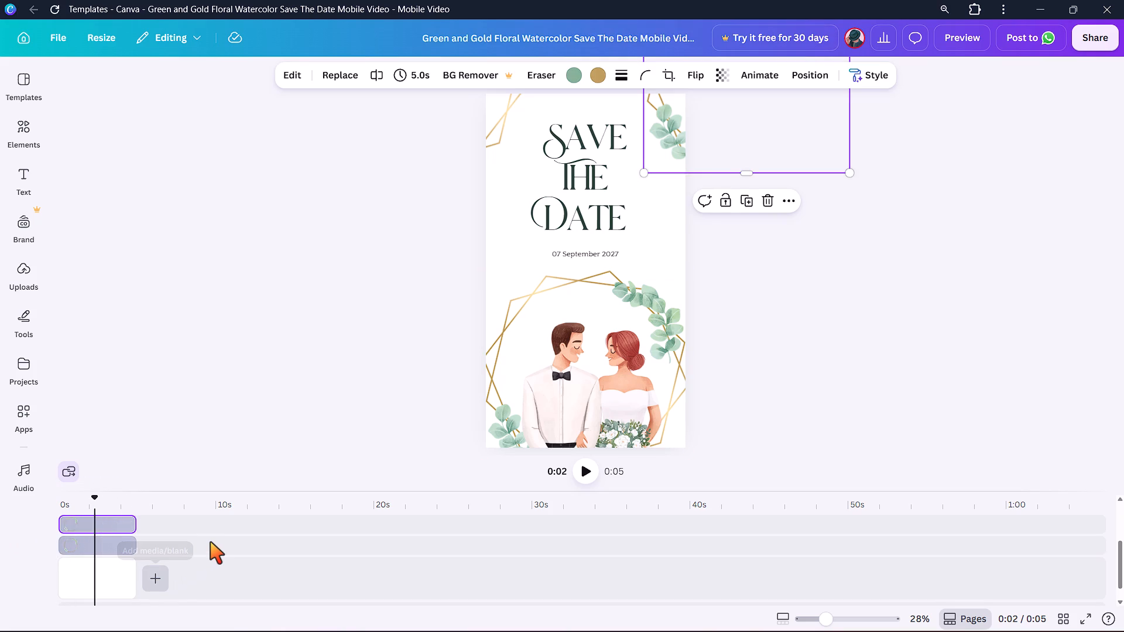
left_click(578, 472)
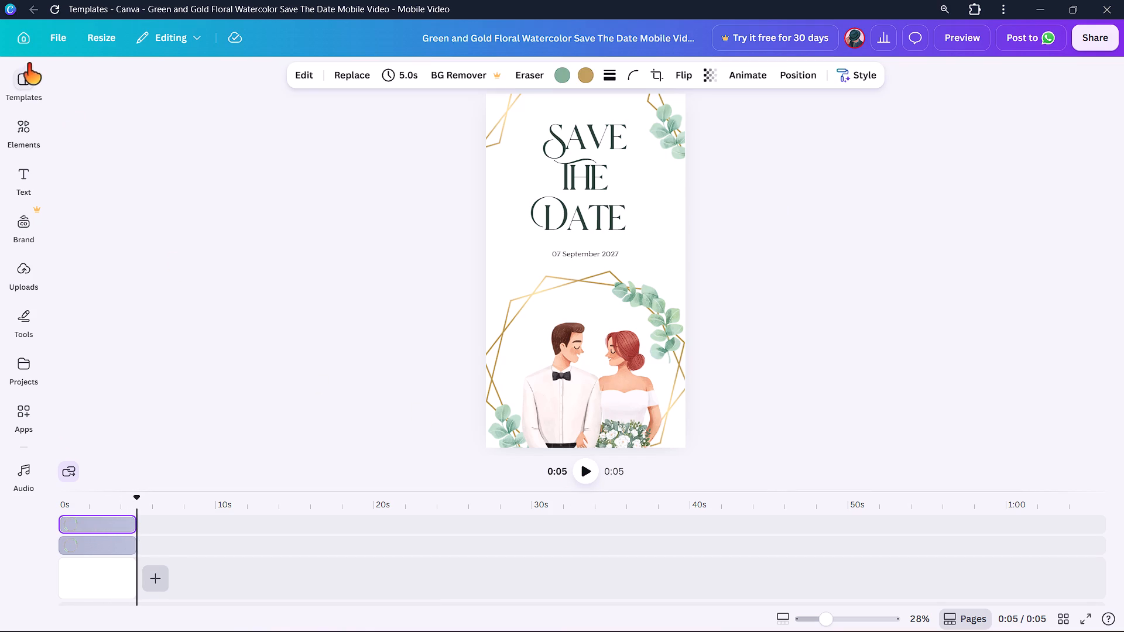
Search the elements library for "wedding decore" and show all graphics results.
left_click(35, 132)
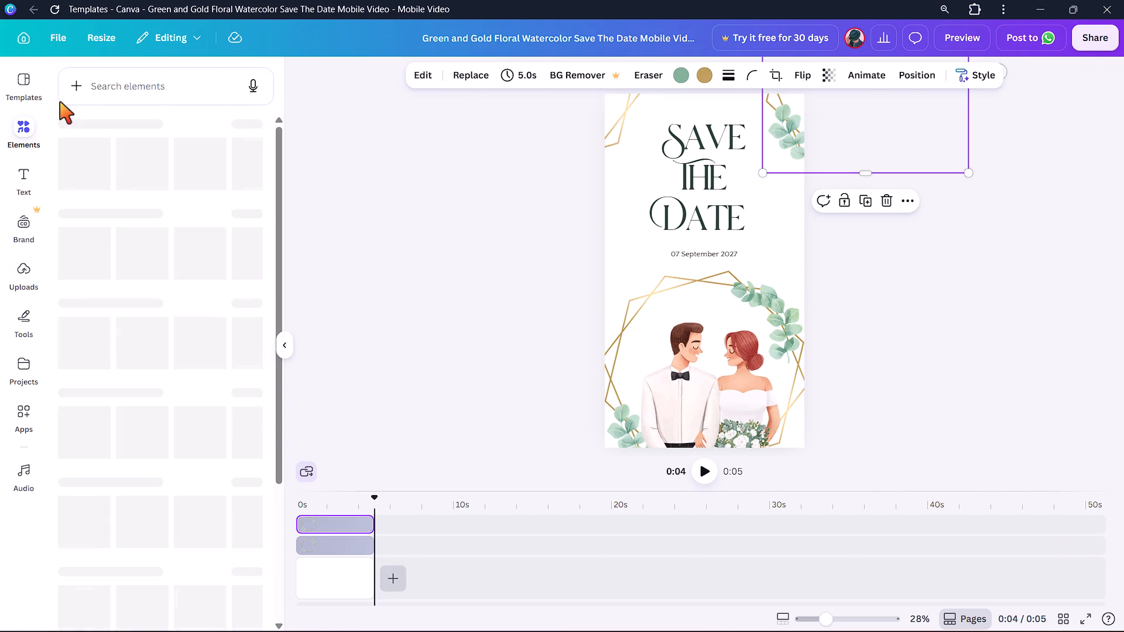
left_click(117, 83)
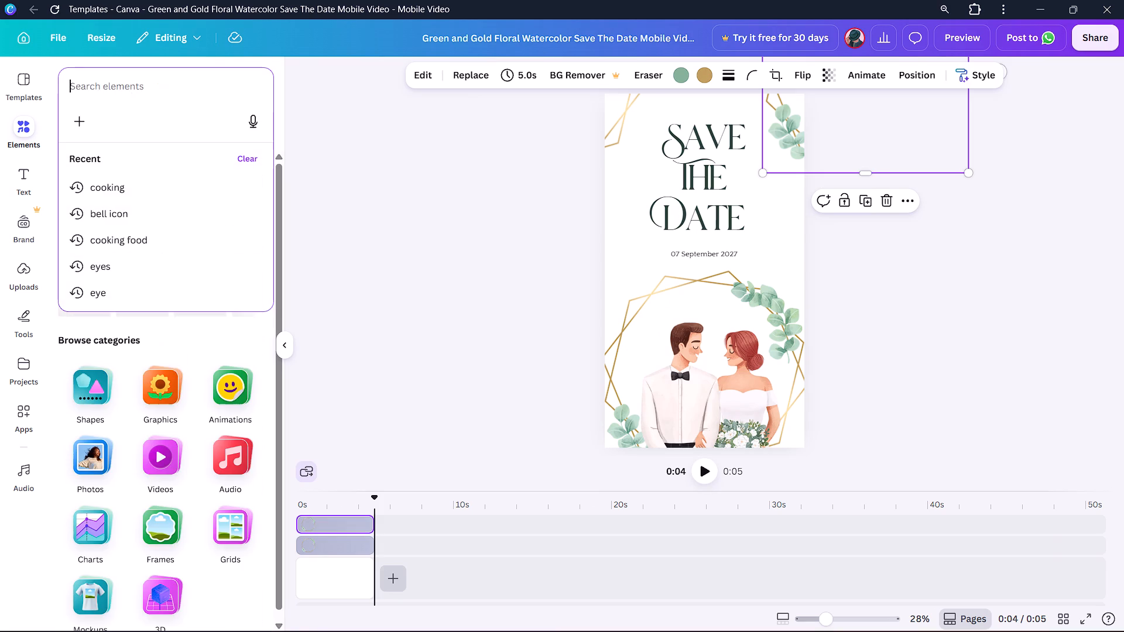
type("wedding decore")
key("Return")
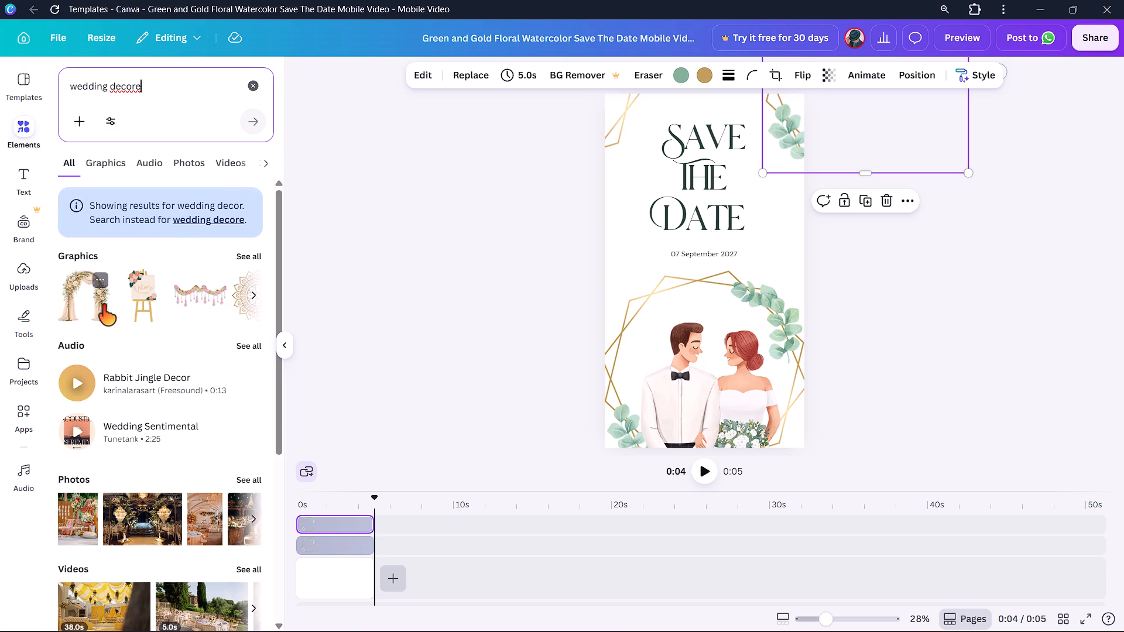
left_click(252, 259)
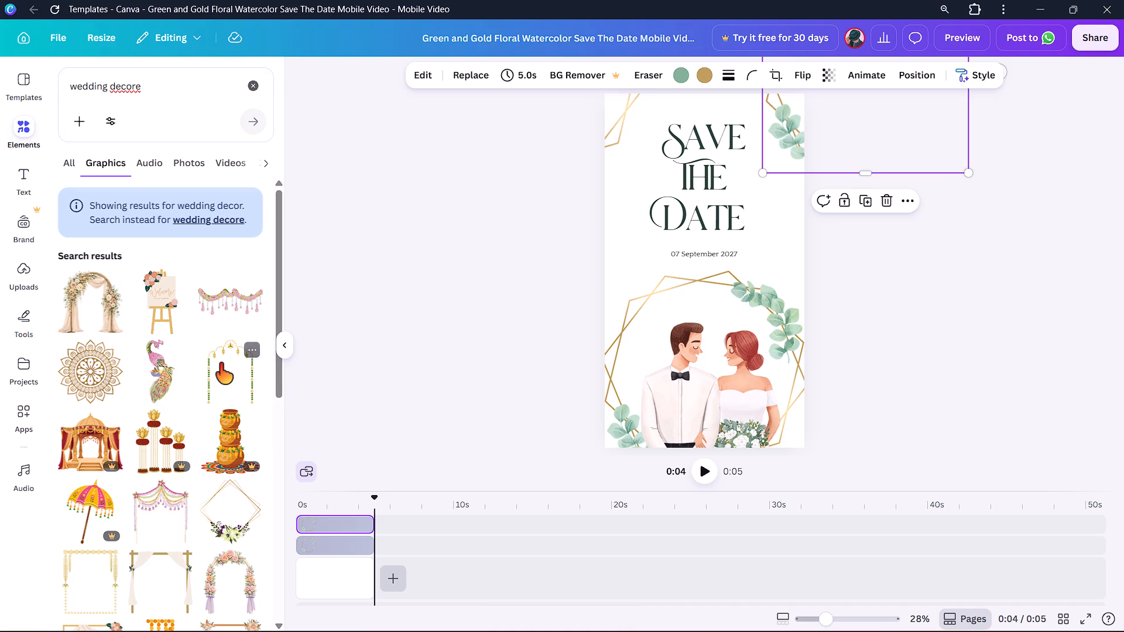
Add the rose floral arch with cream drapes and enlarge it to about 1,362 by 1,932, framing the couple and title.
scroll(220, 363, "down", 1)
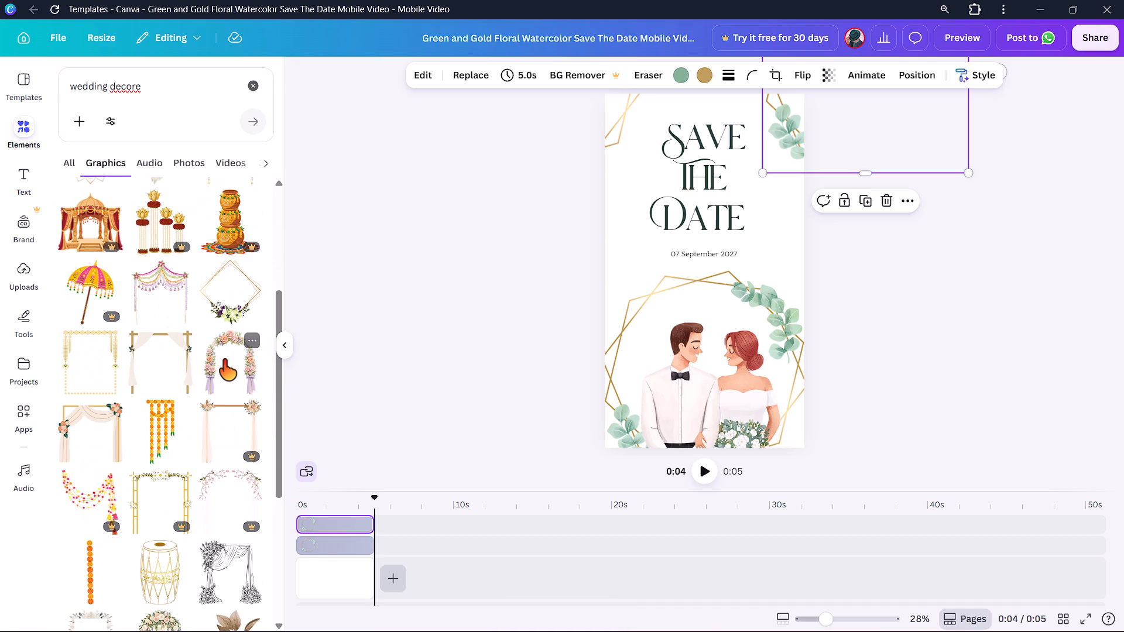
scroll(224, 360, "down", 1)
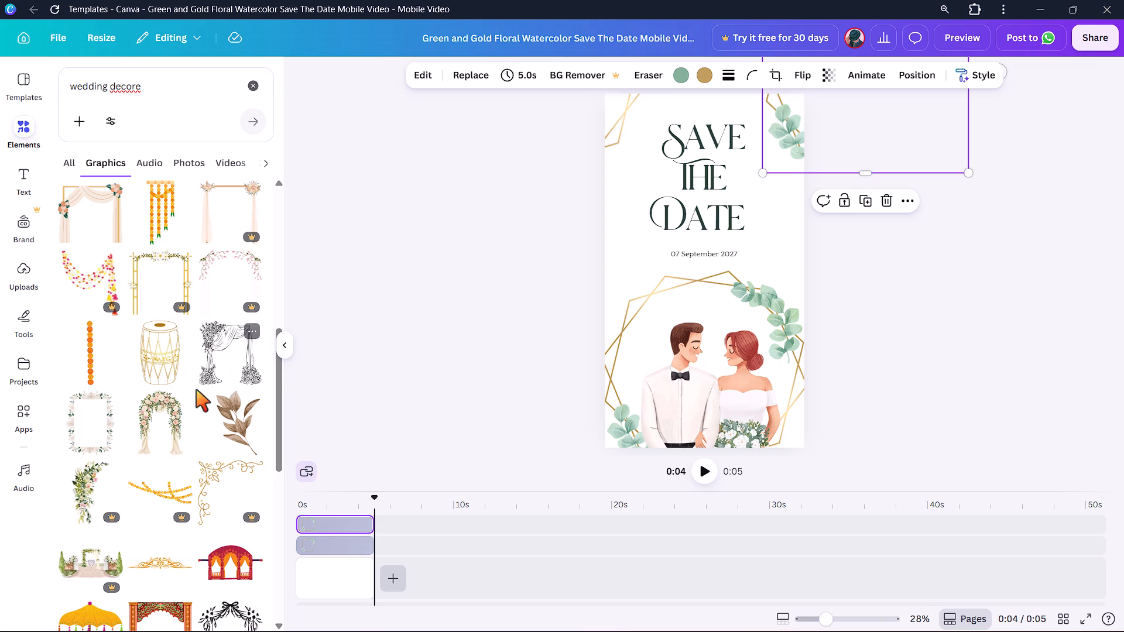
left_click(158, 412)
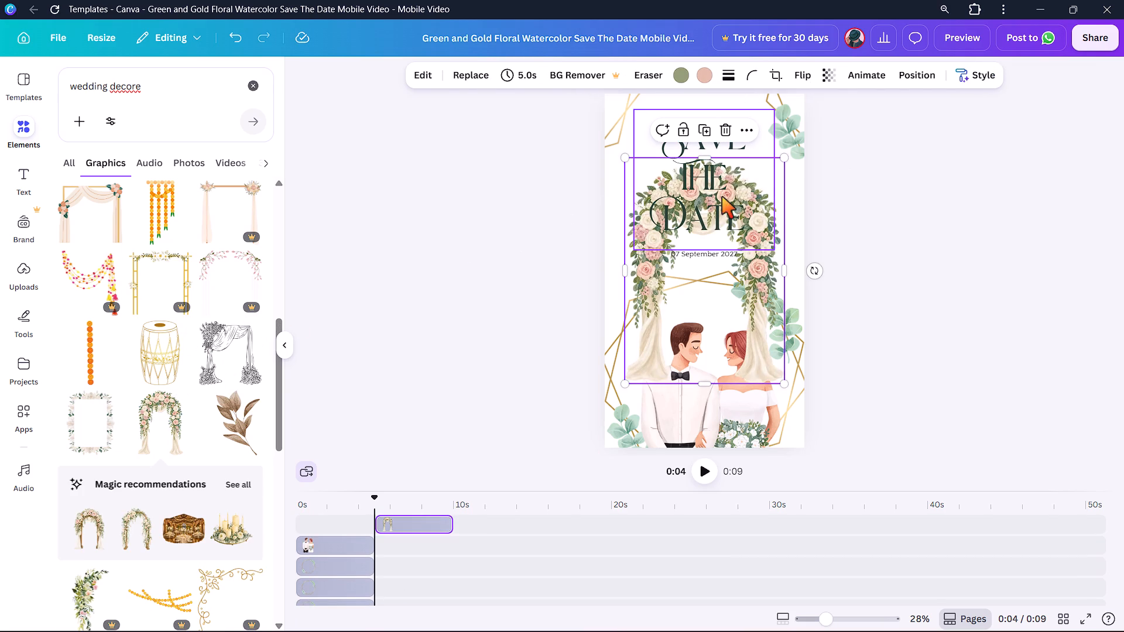
left_click_drag(784, 155, 806, 122)
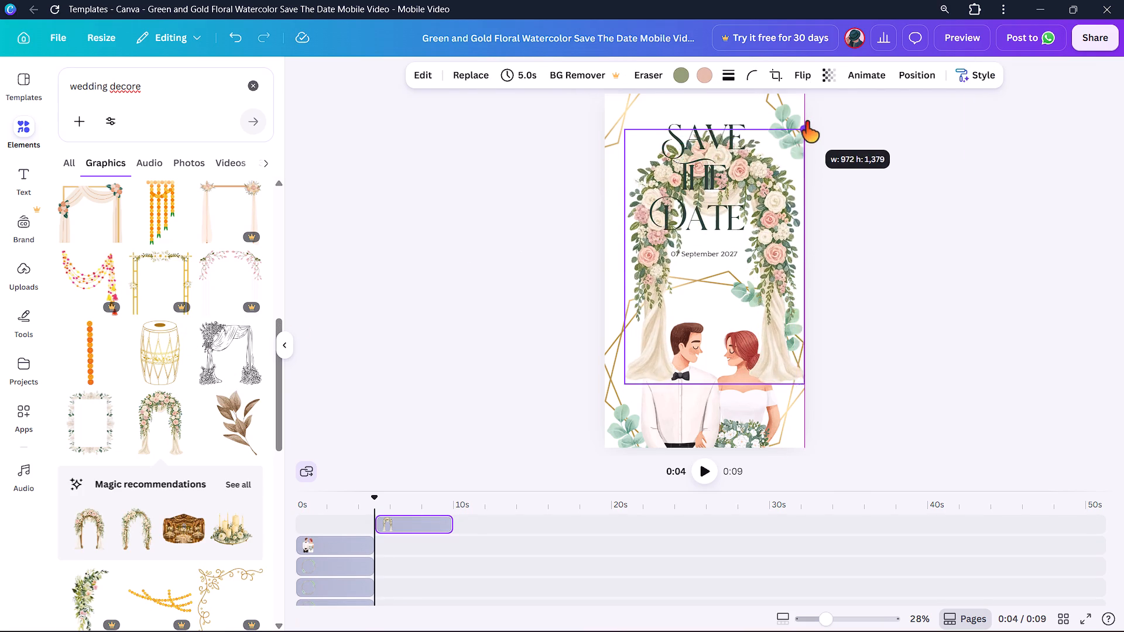
left_click_drag(806, 122, 807, 111)
left_click_drag(745, 230, 724, 290)
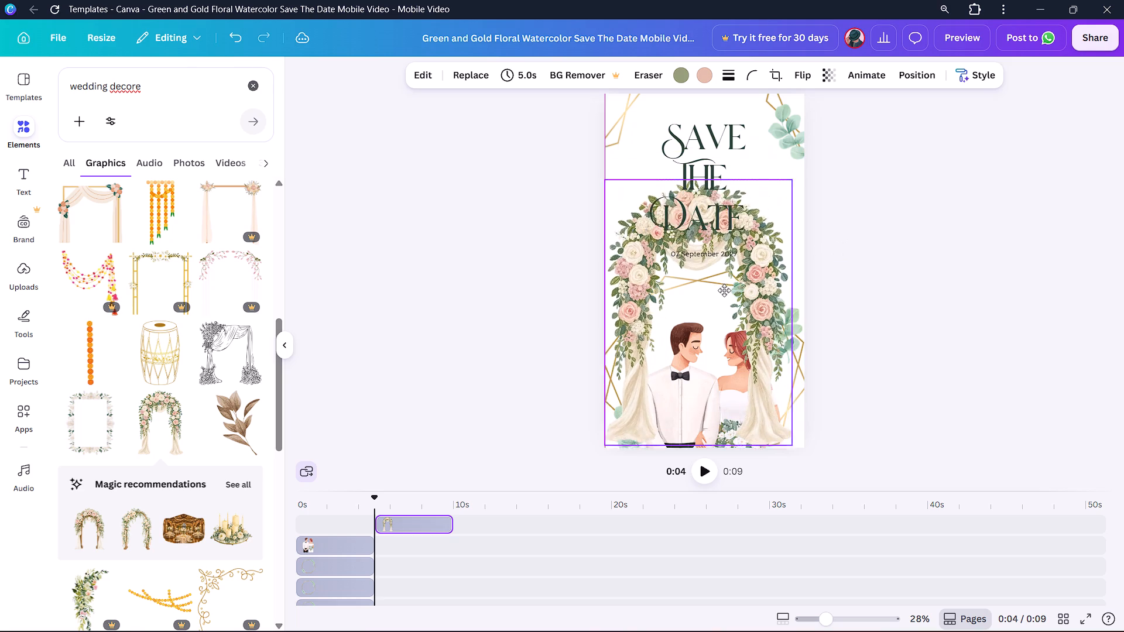
left_click_drag(724, 290, 727, 281)
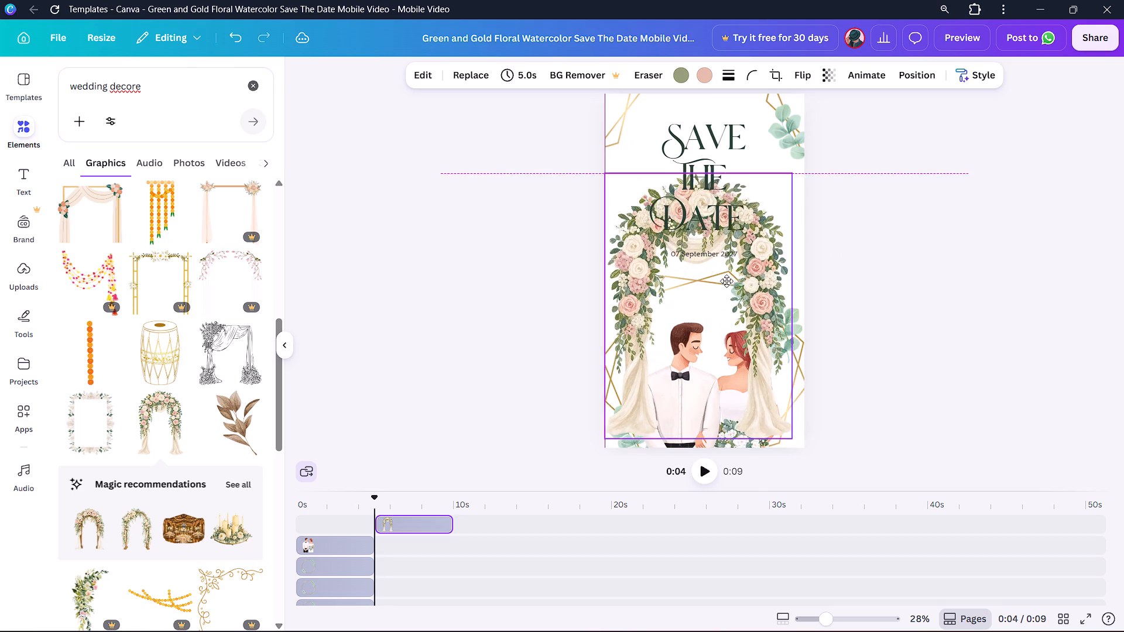
left_click_drag(727, 281, 732, 259)
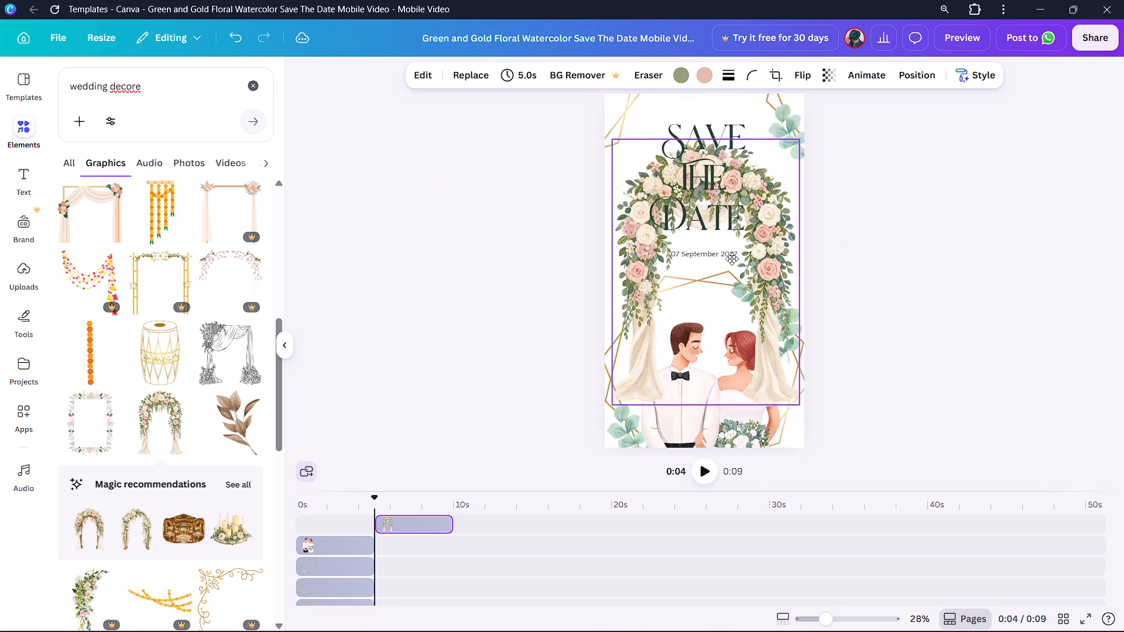
left_click_drag(732, 259, 725, 316)
left_click_drag(789, 205, 810, 190)
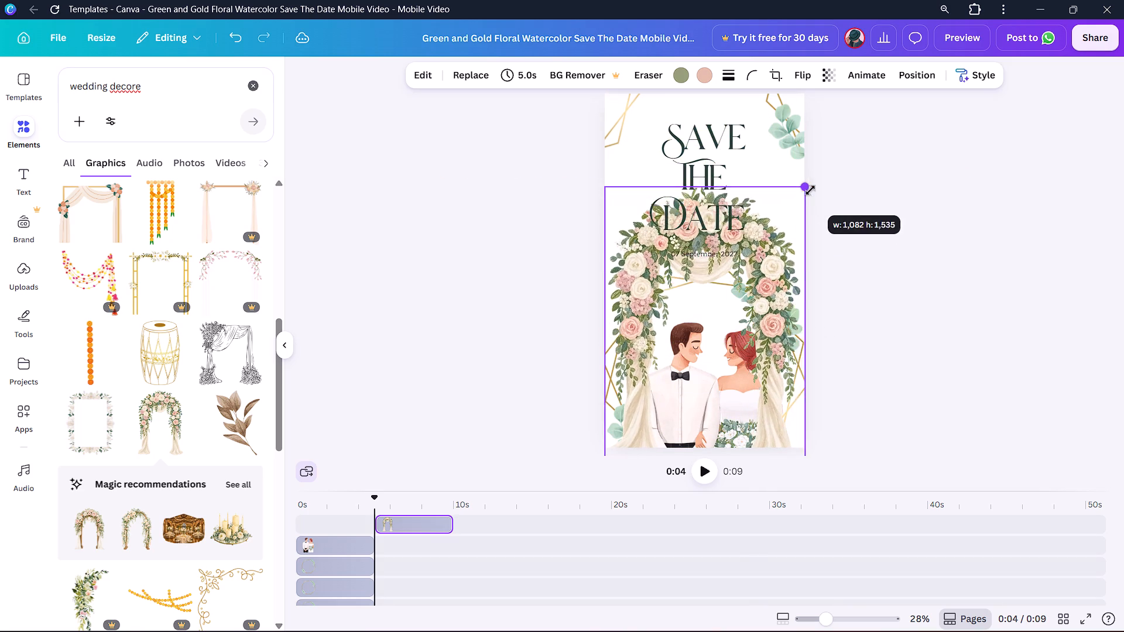
left_click_drag(810, 190, 845, 162)
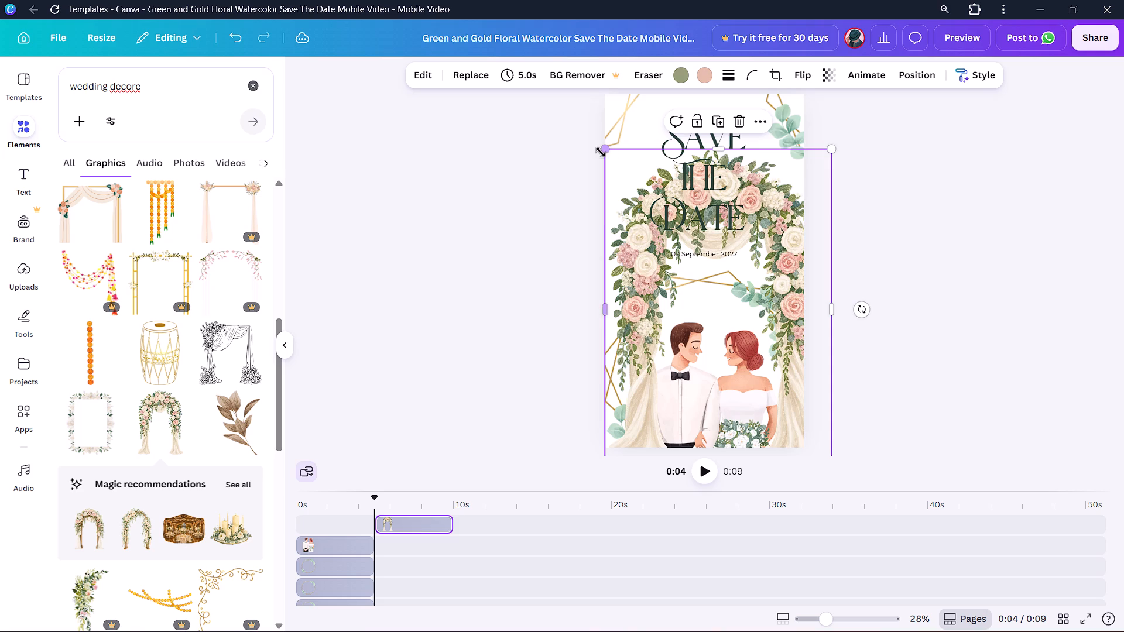
left_click_drag(606, 150, 491, 178)
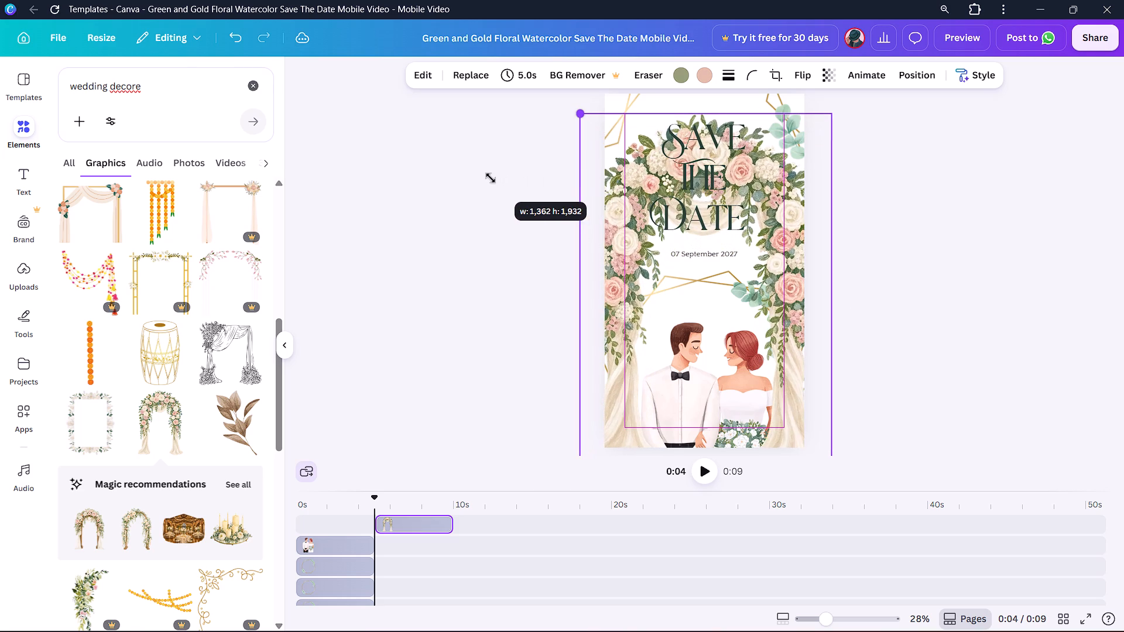
left_click_drag(491, 178, 487, 178)
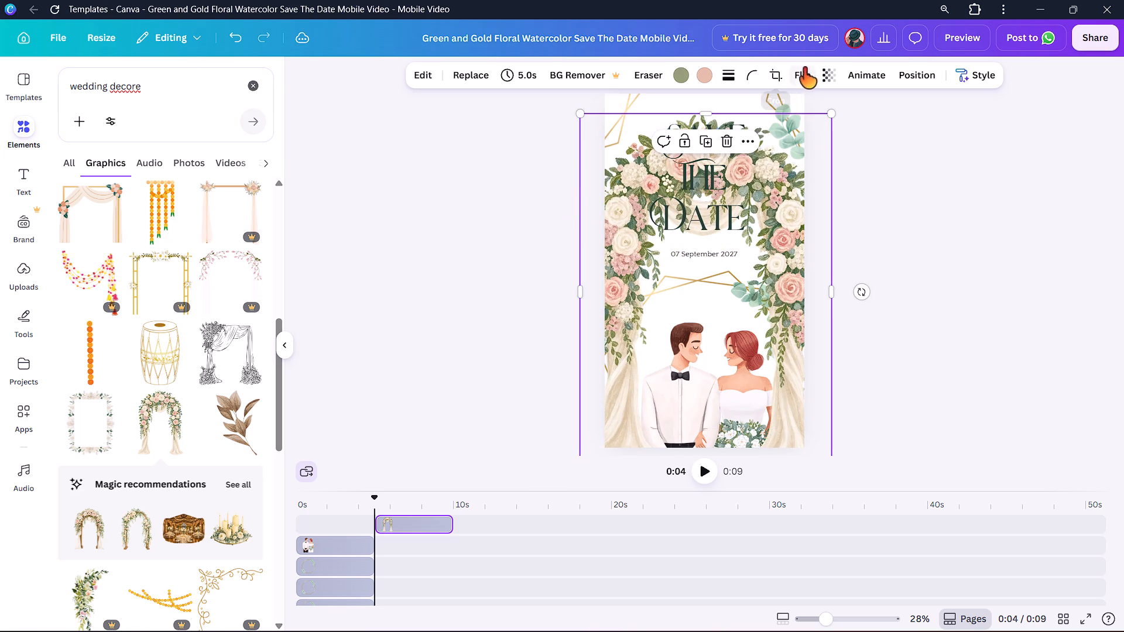
Set the floral arch's transparency to 34.
left_click(825, 71)
left_click(832, 125)
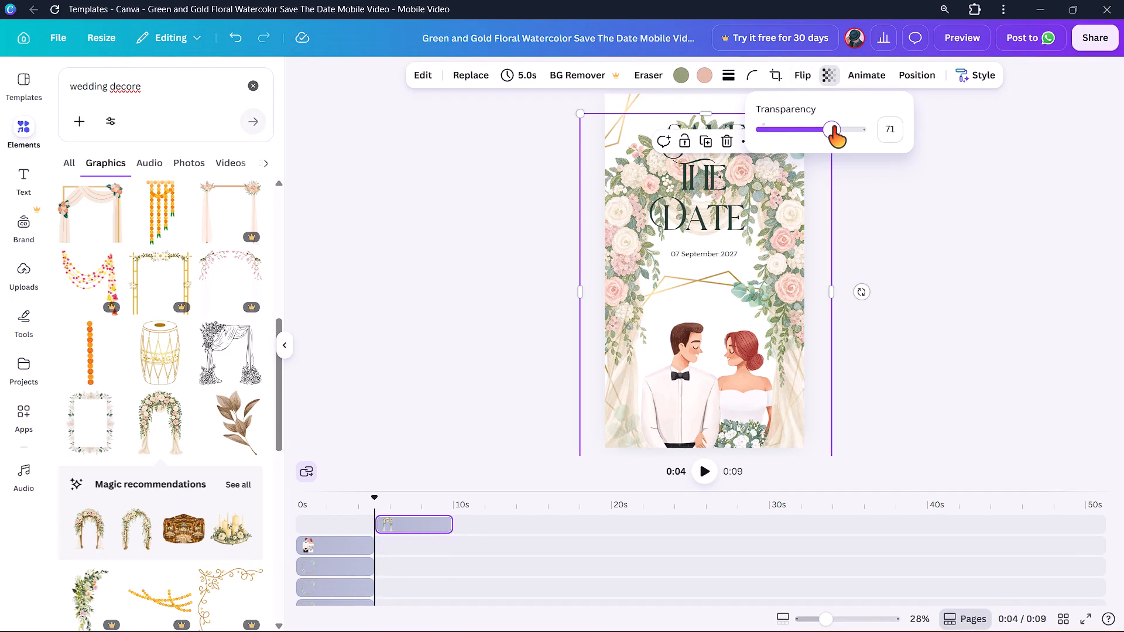
left_click_drag(815, 133, 807, 135)
left_click(796, 134)
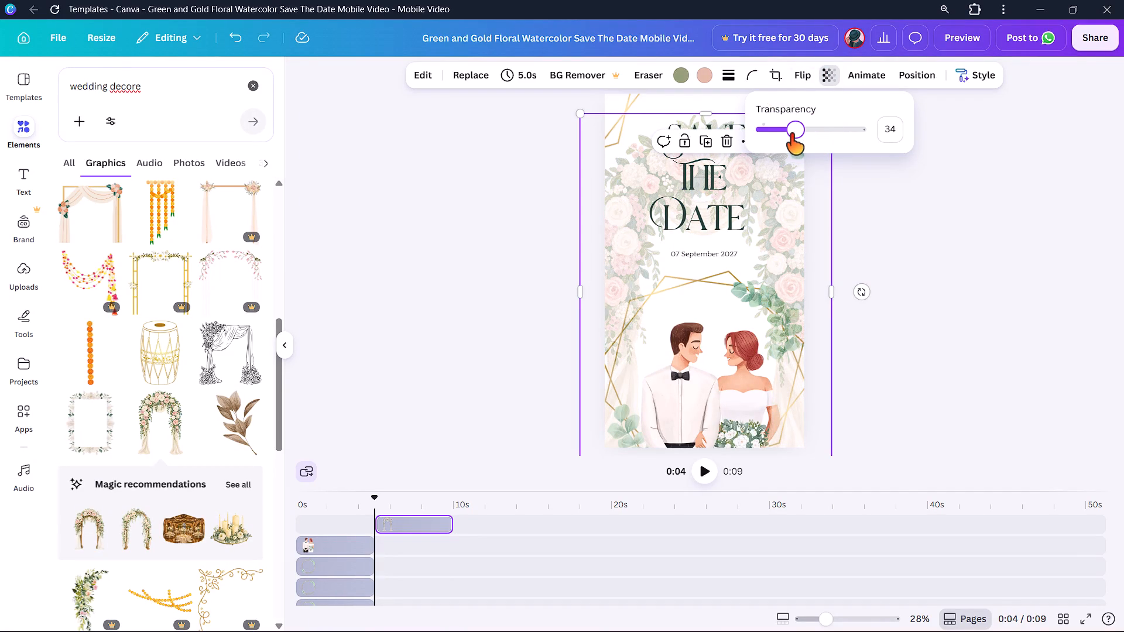
left_click(958, 301)
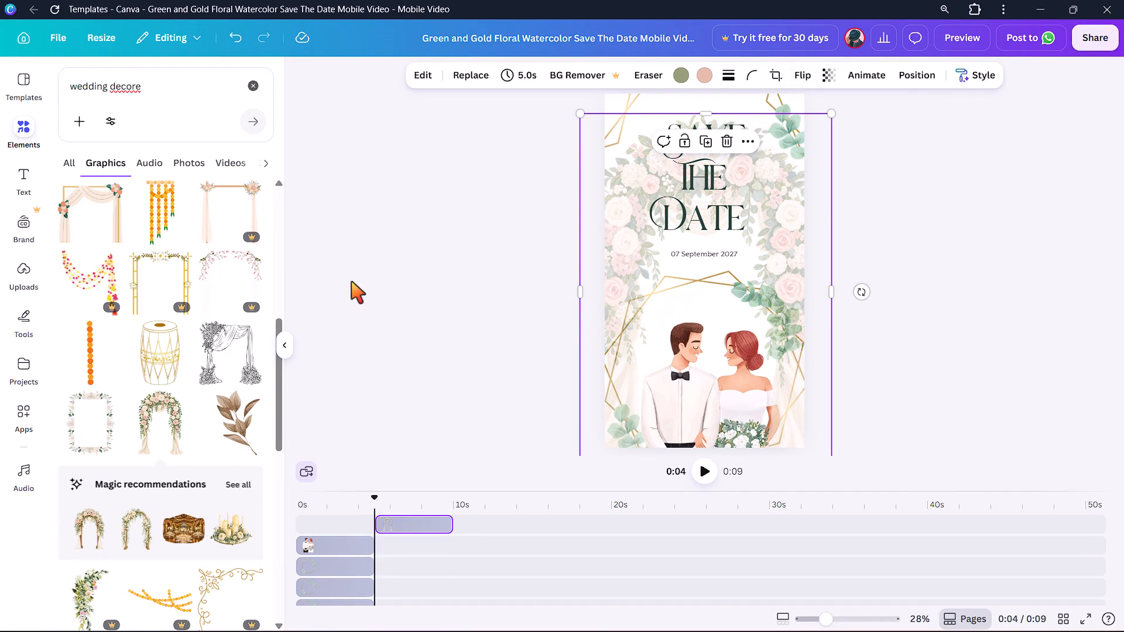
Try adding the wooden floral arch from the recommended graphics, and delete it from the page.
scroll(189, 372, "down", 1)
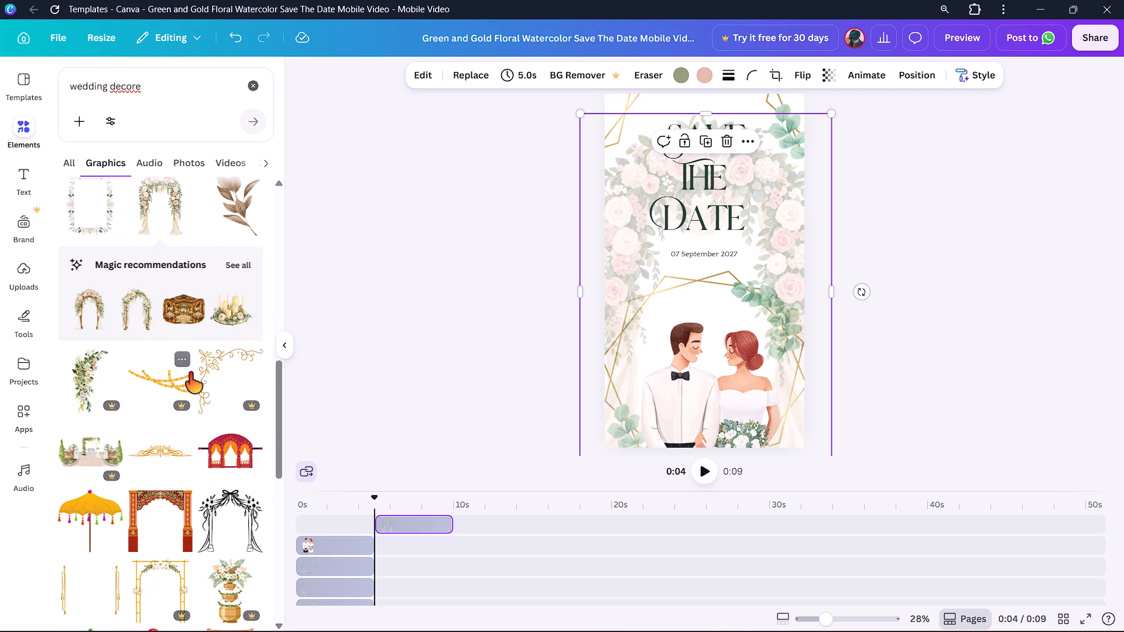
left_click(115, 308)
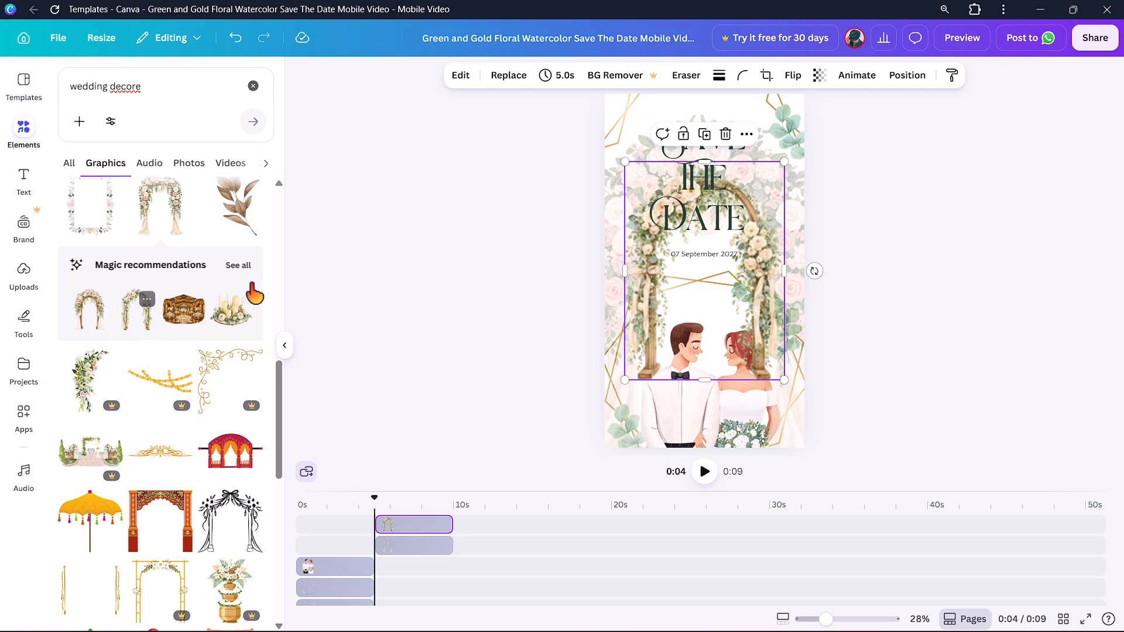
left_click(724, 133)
Add the line-art bride and groom graphic with the long gown train, shrink it, and place it over the Save the Date title.
scroll(221, 360, "down", 2)
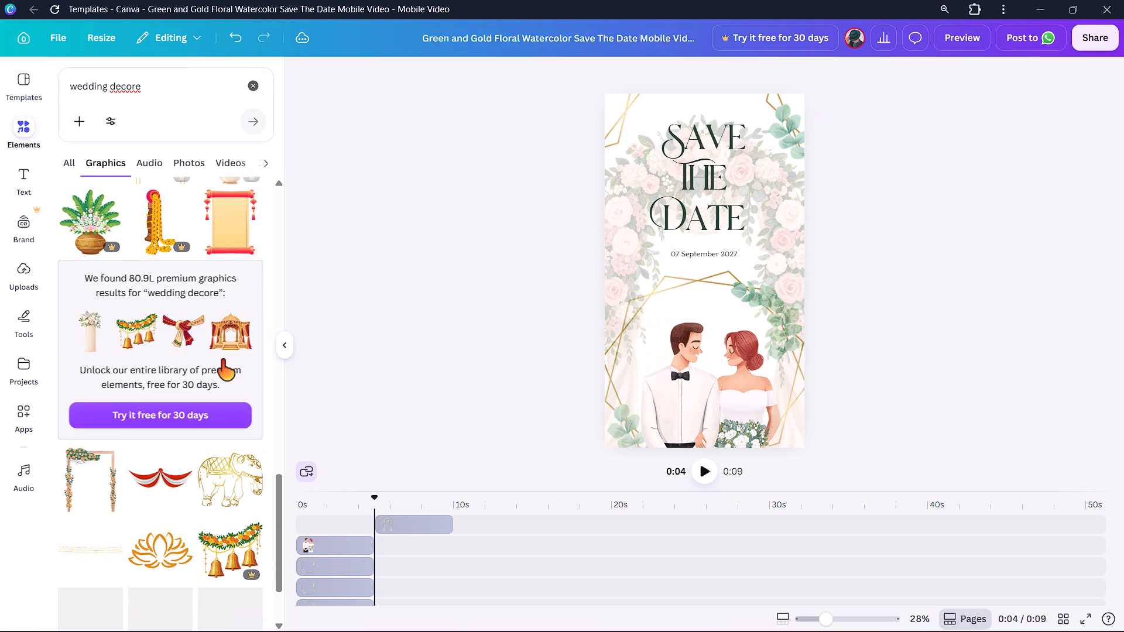
scroll(221, 360, "down", 2)
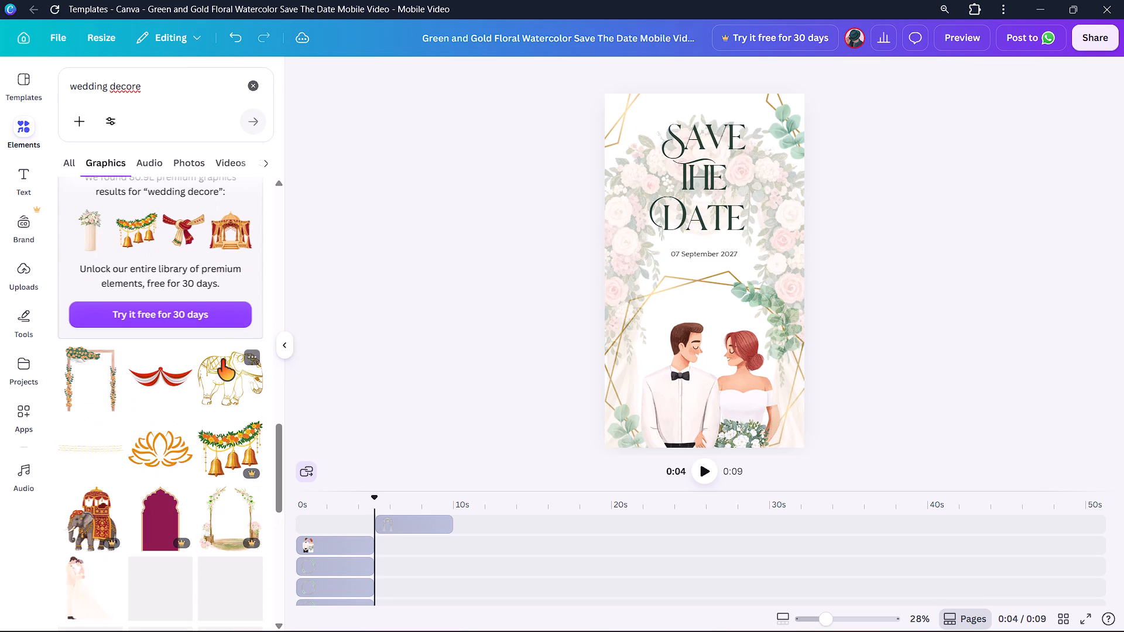
scroll(172, 420, "down", 2)
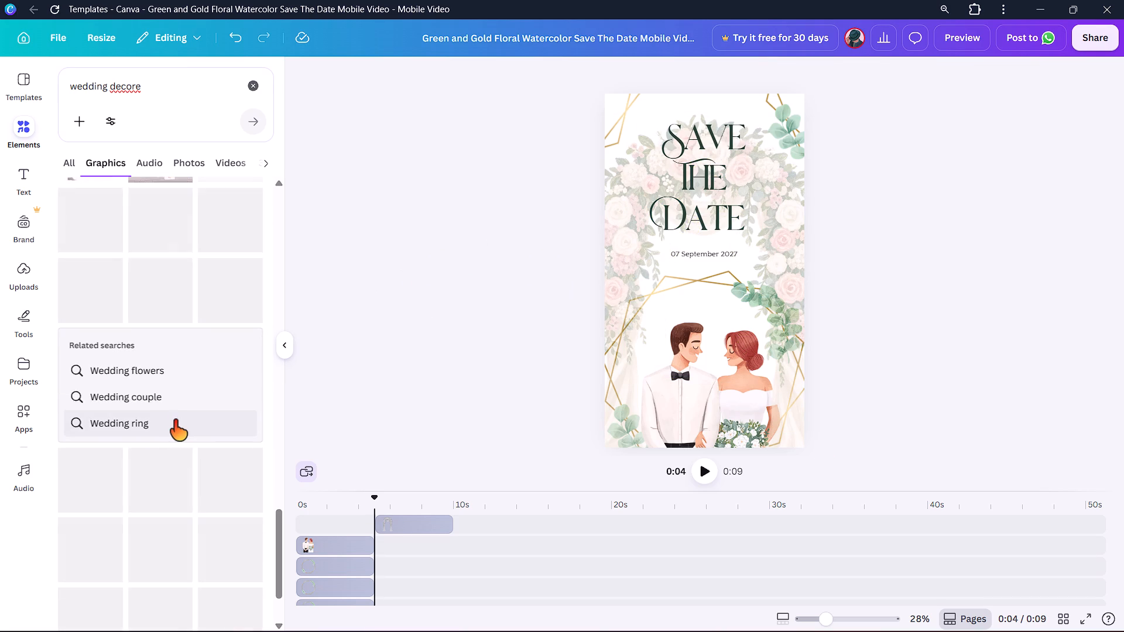
scroll(174, 421, "up", 1)
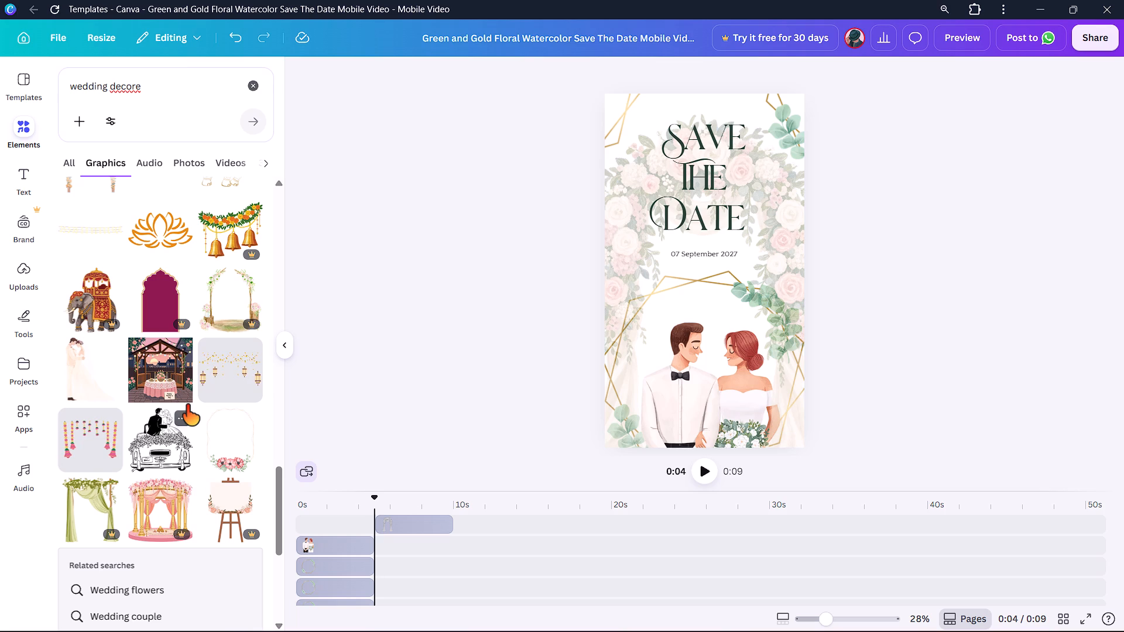
scroll(186, 405, "down", 2)
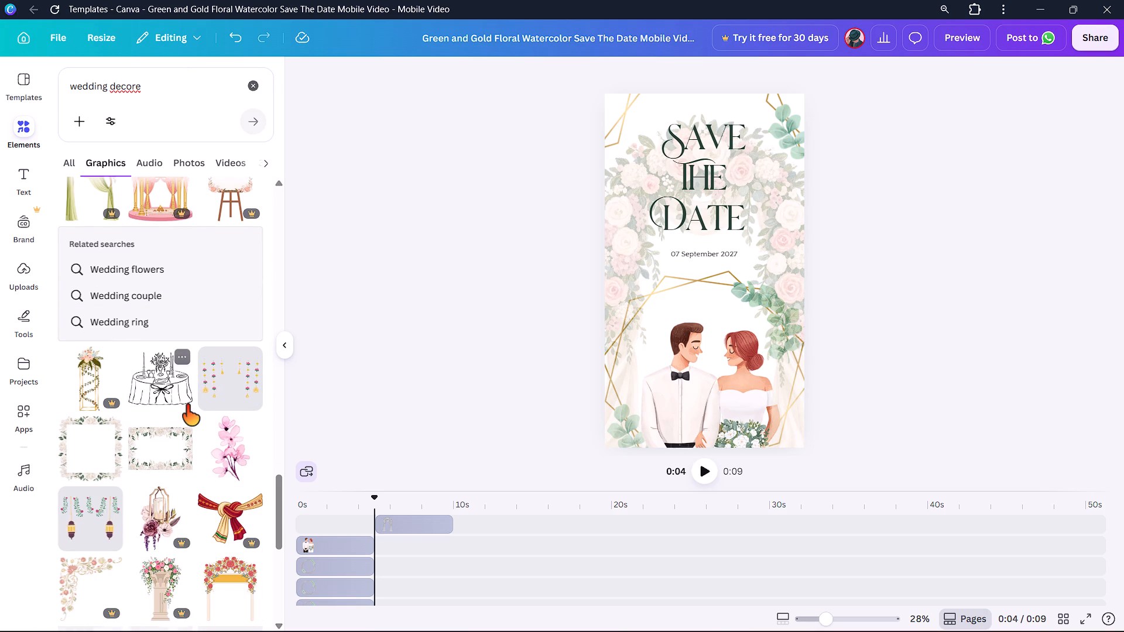
scroll(186, 405, "down", 3)
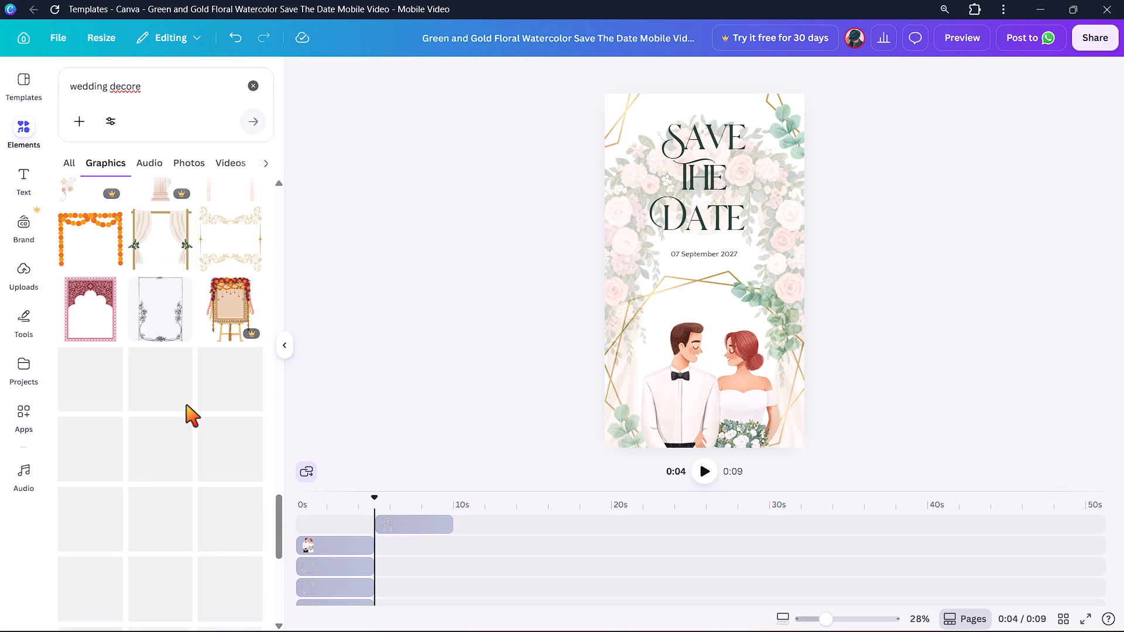
scroll(186, 405, "up", 2)
scroll(186, 405, "down", 4)
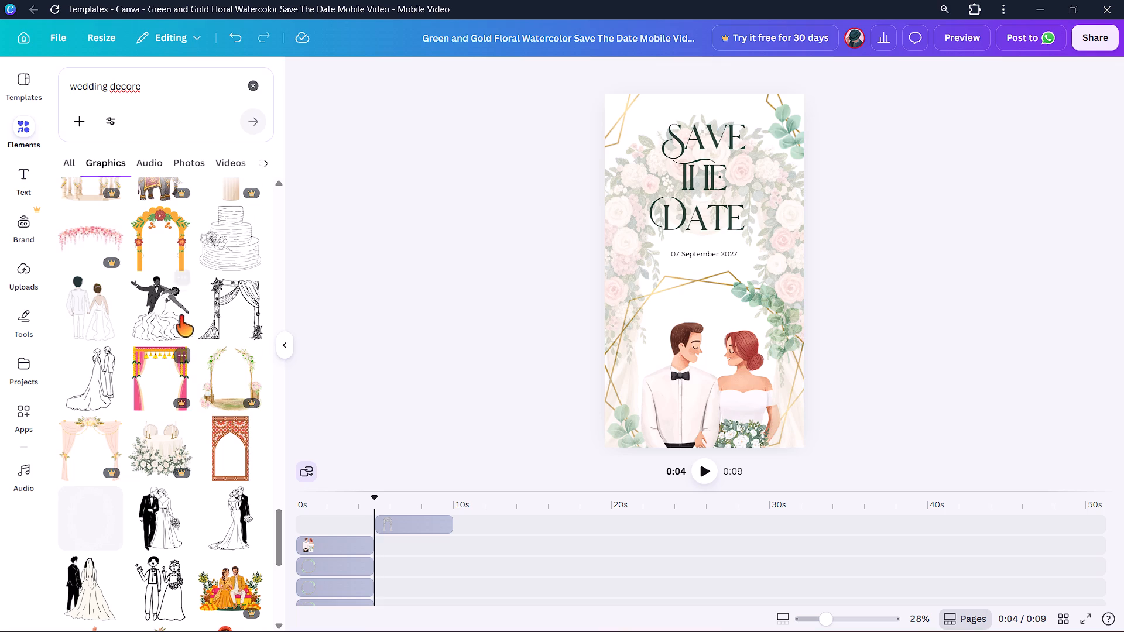
left_click(102, 369)
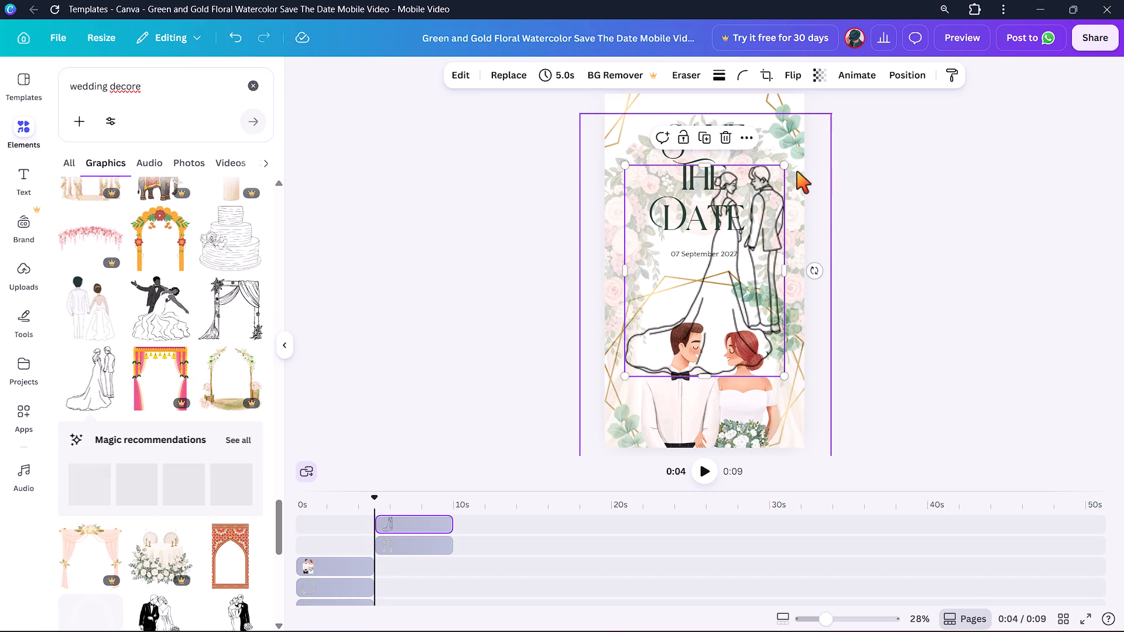
left_click_drag(784, 168, 742, 248)
left_click_drag(706, 309, 707, 296)
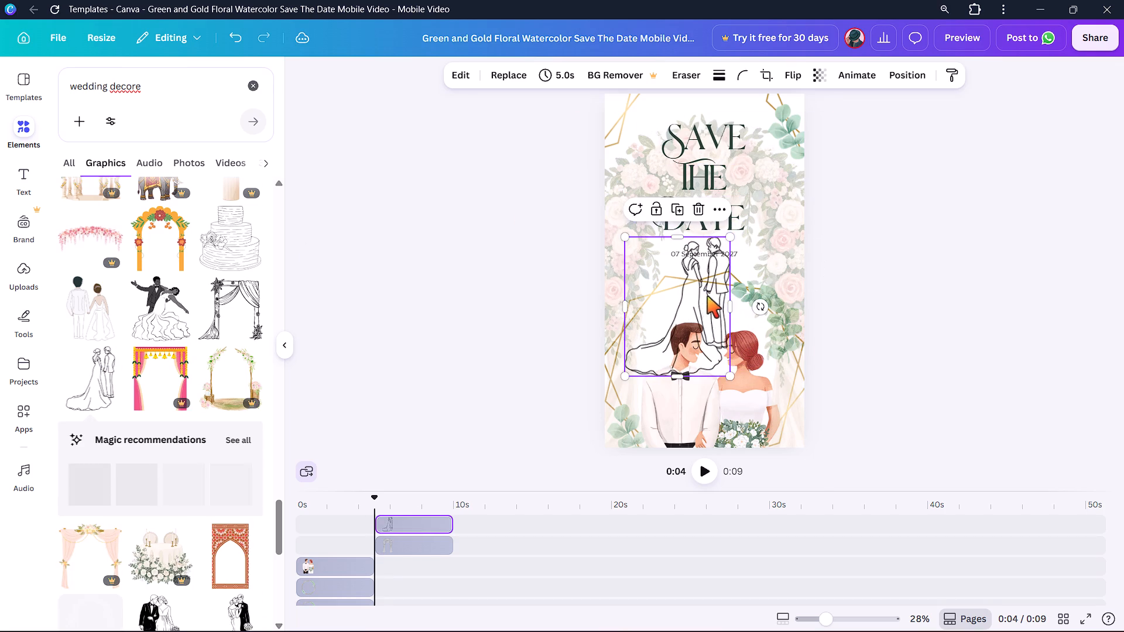
left_click_drag(707, 296, 712, 184)
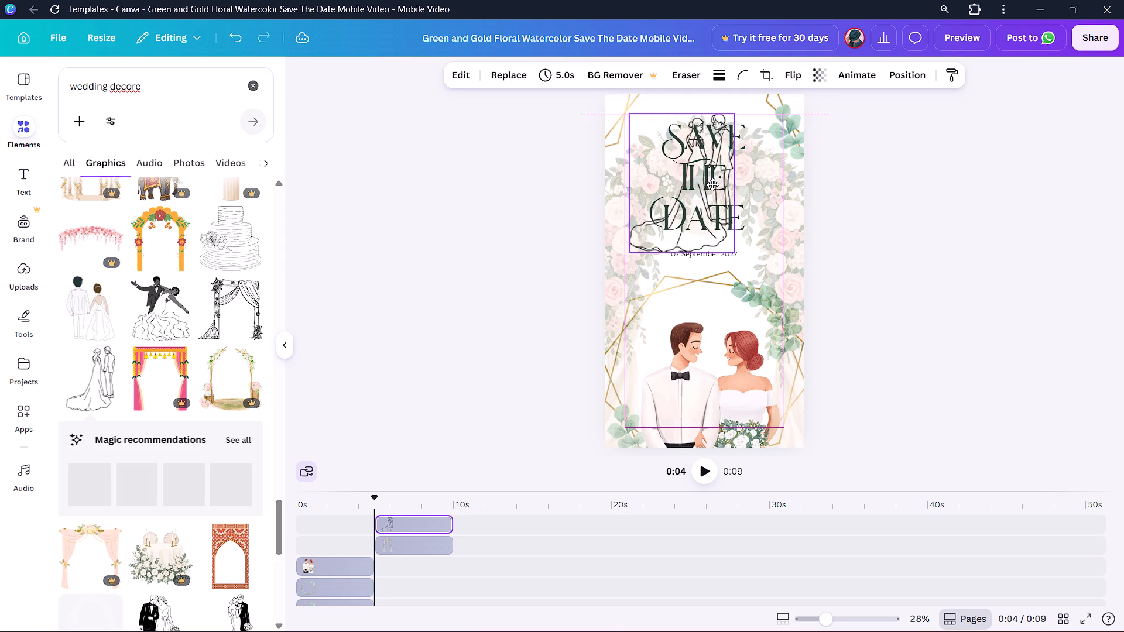
left_click_drag(712, 184, 705, 184)
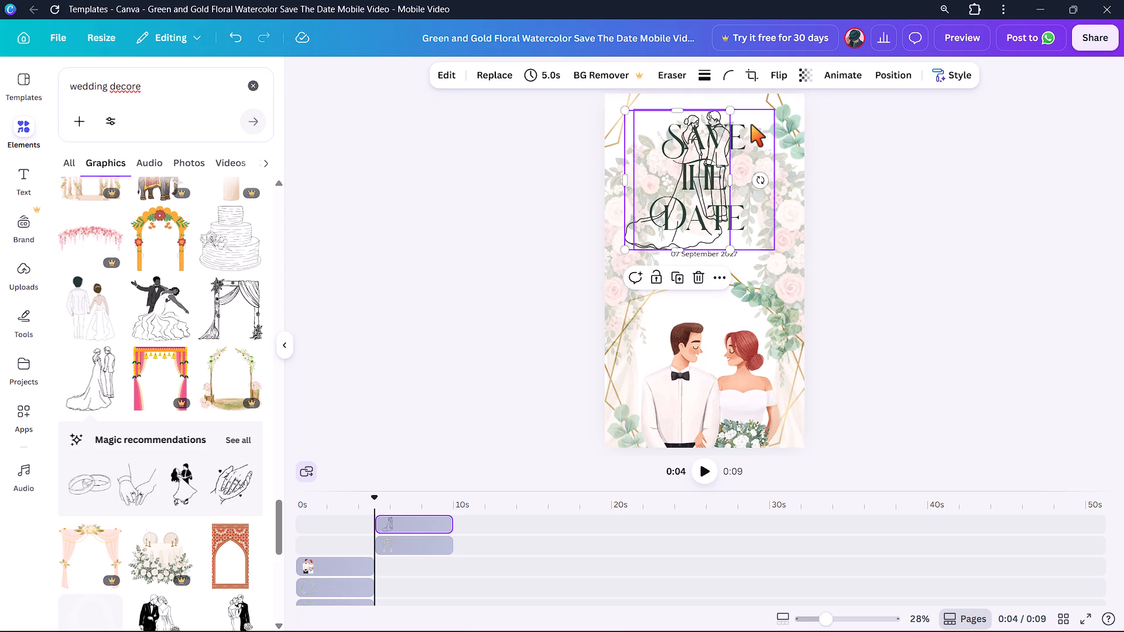
Set the line-art couple's transparency to 38.
left_click(809, 79)
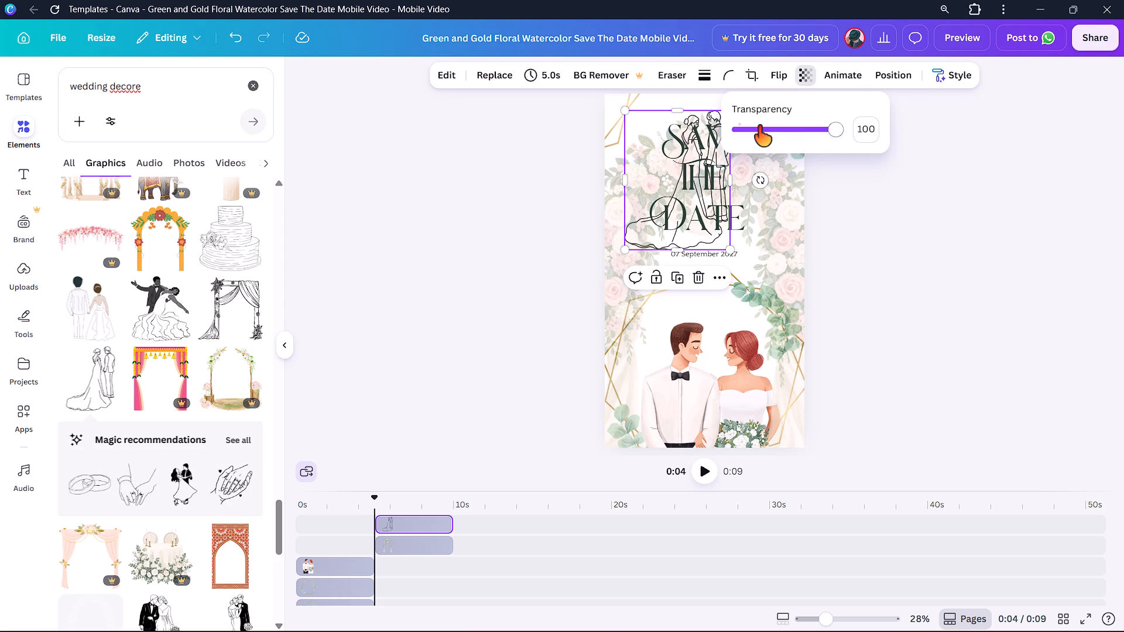
left_click(758, 126)
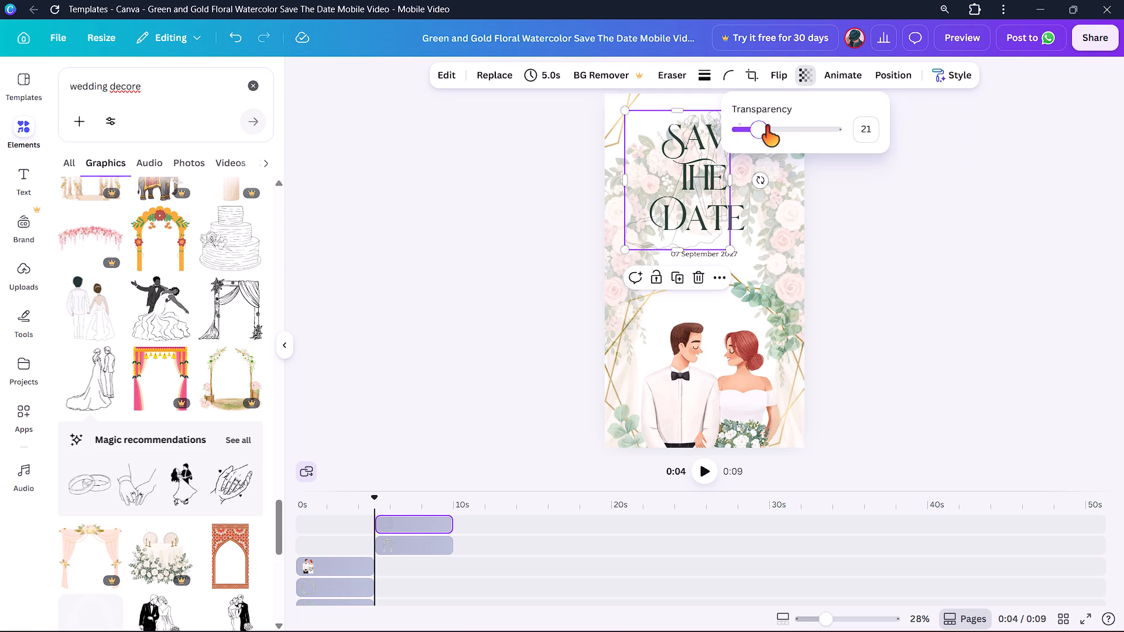
left_click(766, 126)
left_click(775, 130)
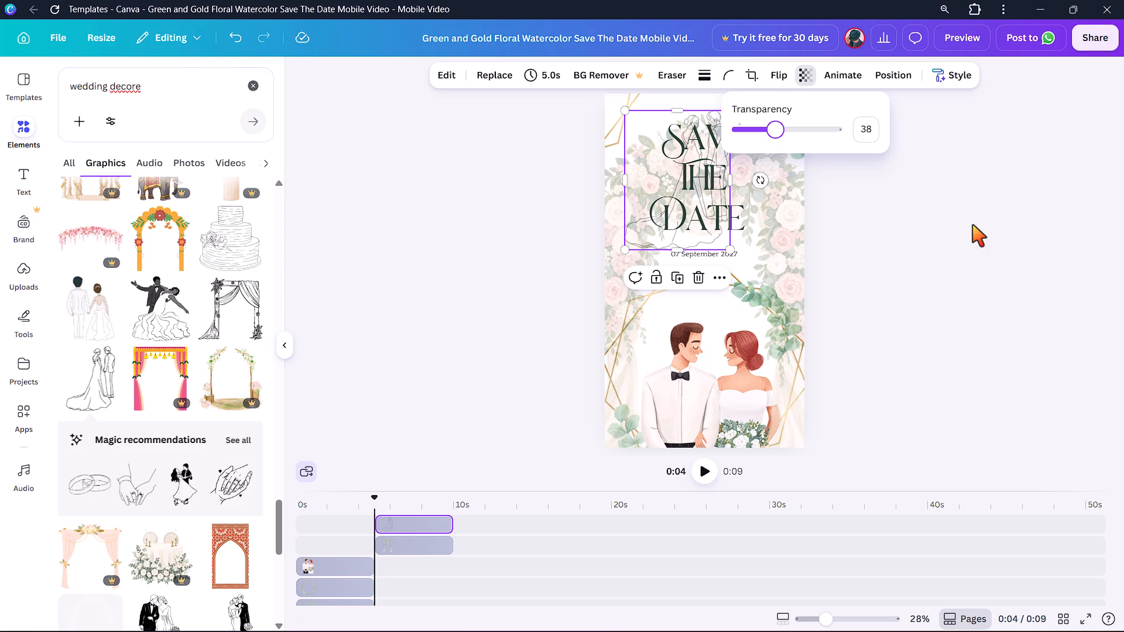
left_click(979, 224)
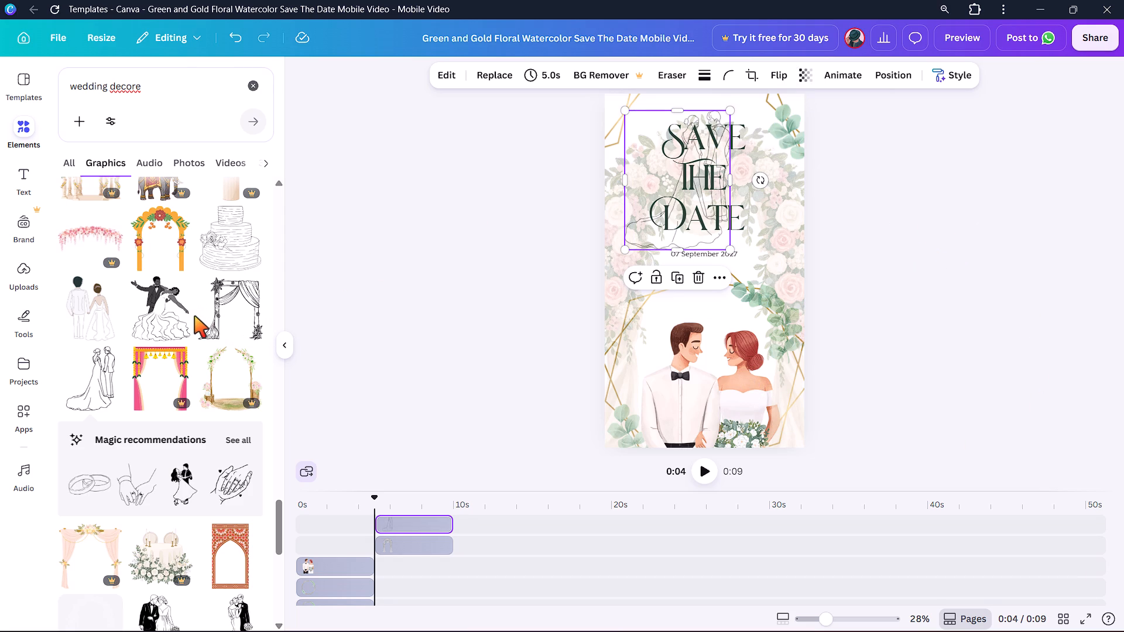
Browse further through the "wedding decore" graphics results for more decorations that suit the invitation.
scroll(194, 316, "down", 2)
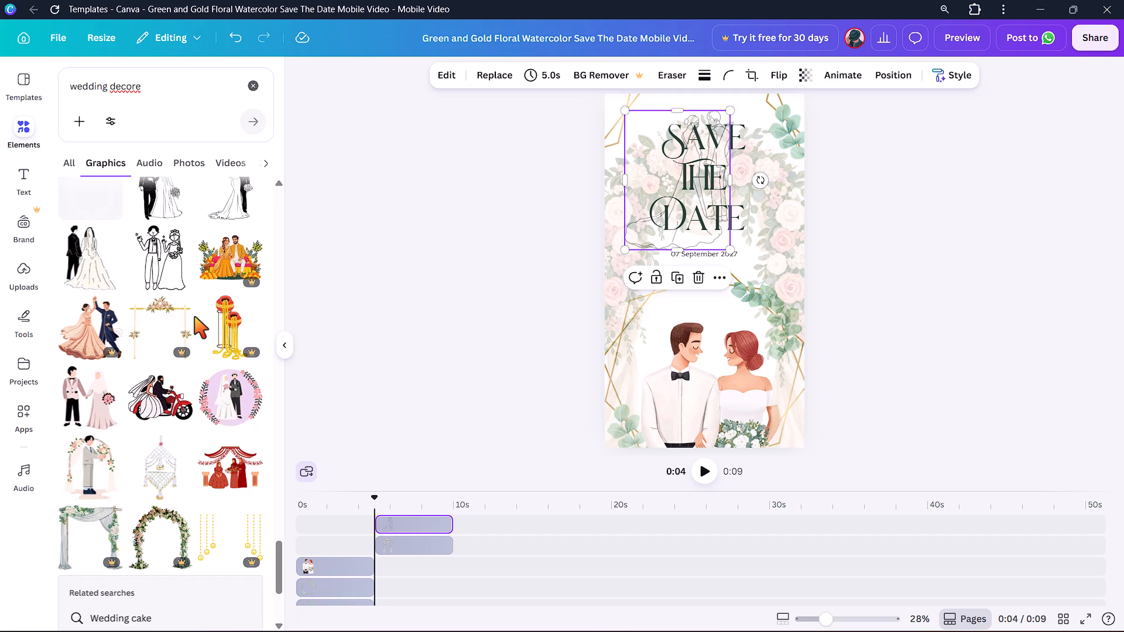
scroll(194, 317, "down", 3)
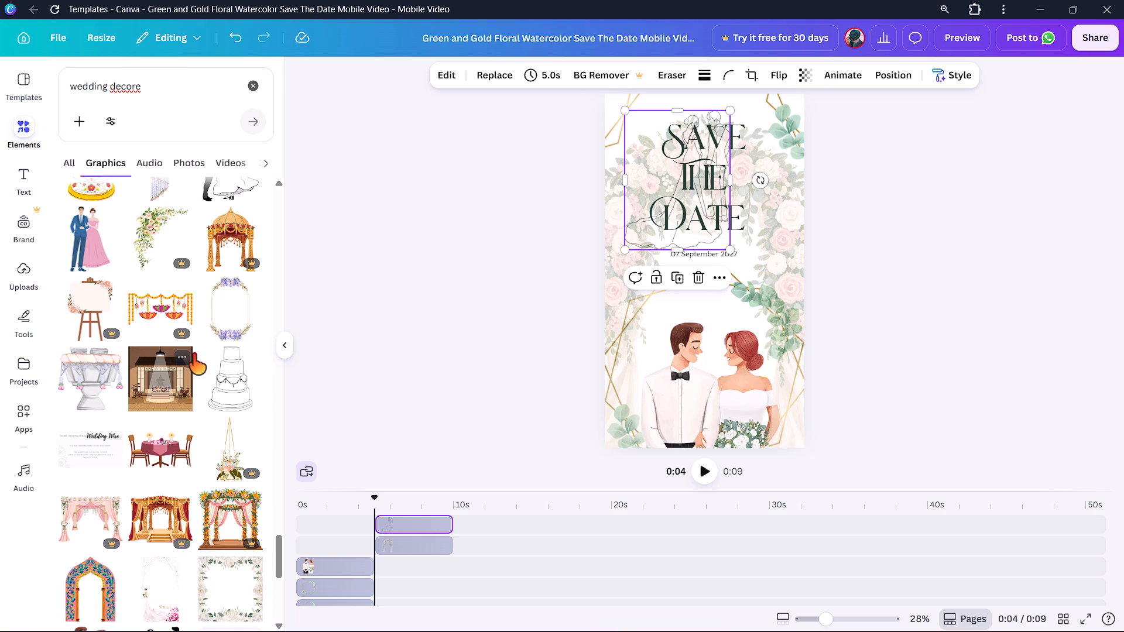
scroll(190, 404, "down", 3)
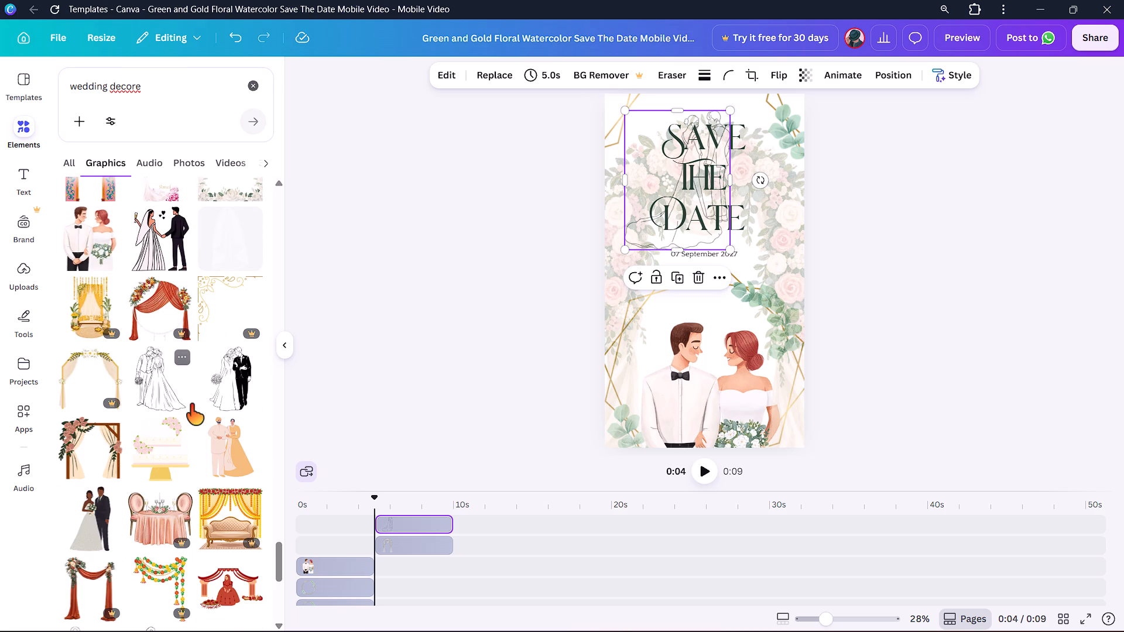
scroll(190, 404, "down", 3)
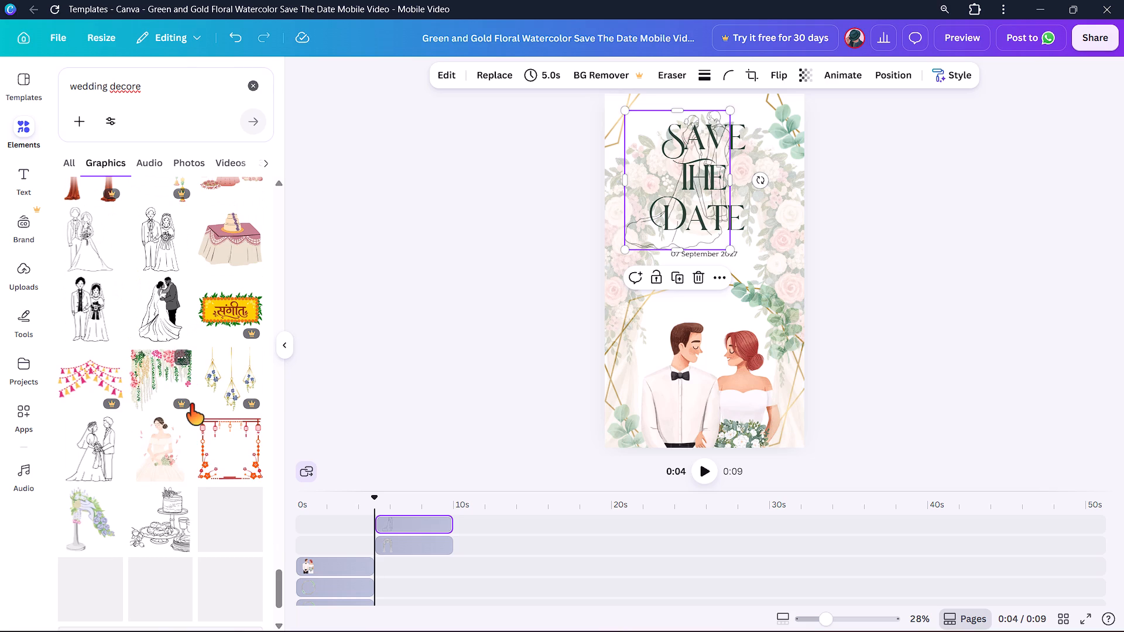
scroll(190, 404, "down", 6)
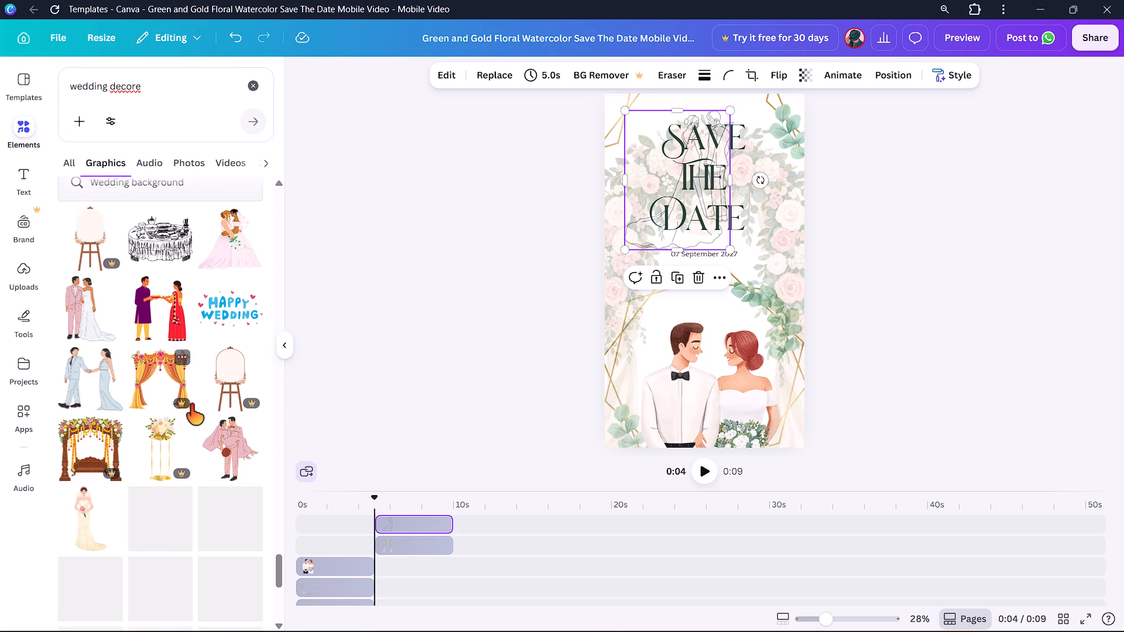
scroll(190, 404, "down", 3)
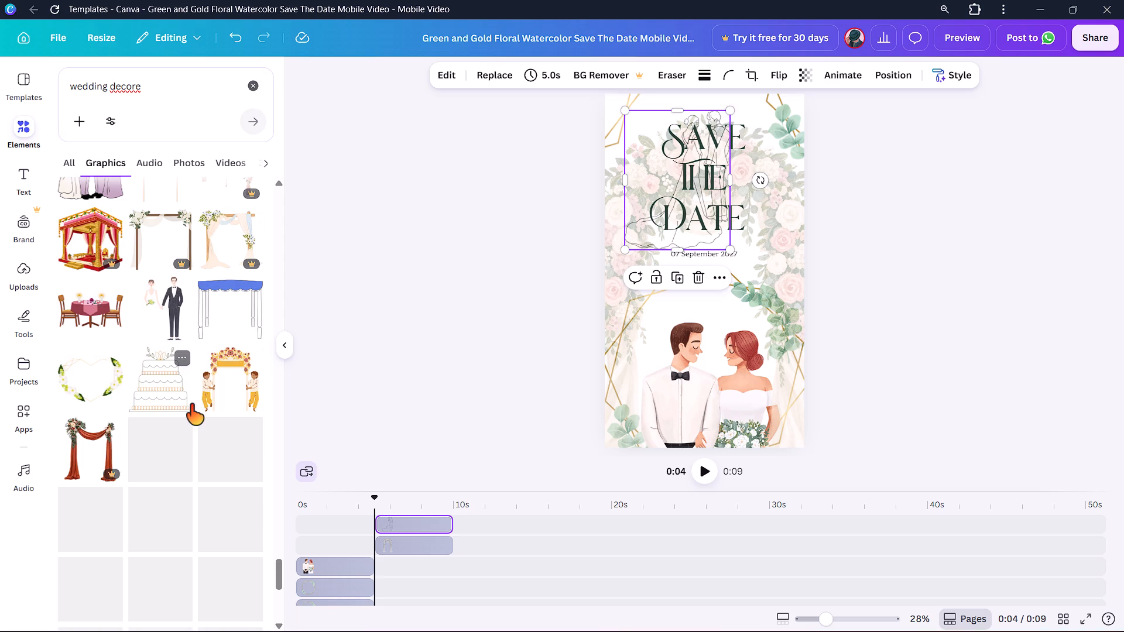
scroll(190, 404, "down", 1)
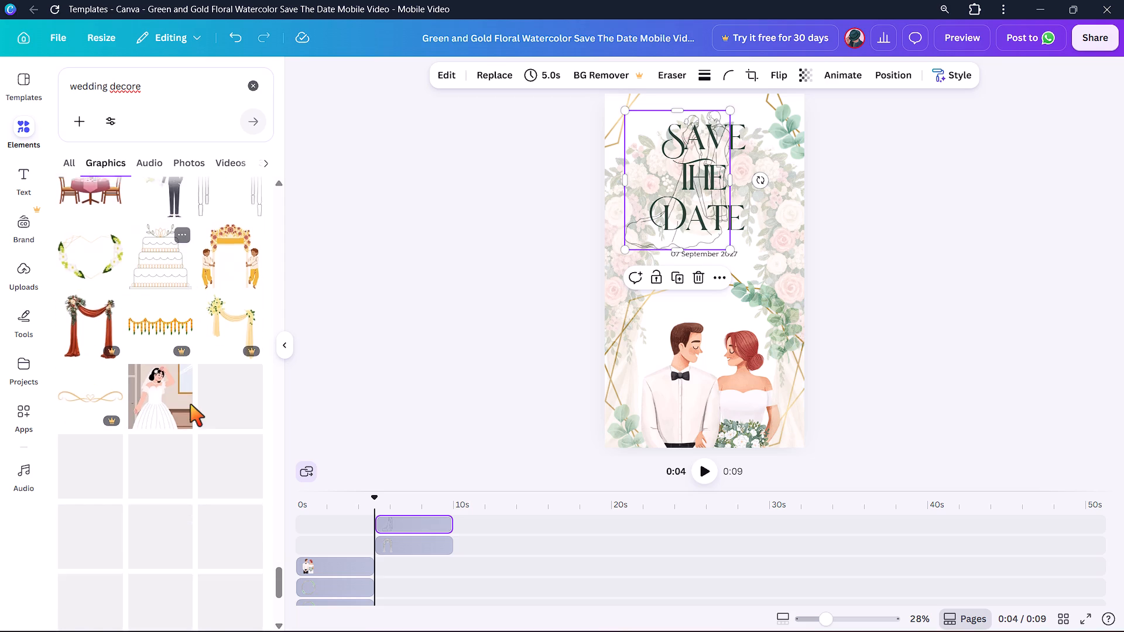
scroll(190, 404, "down", 2)
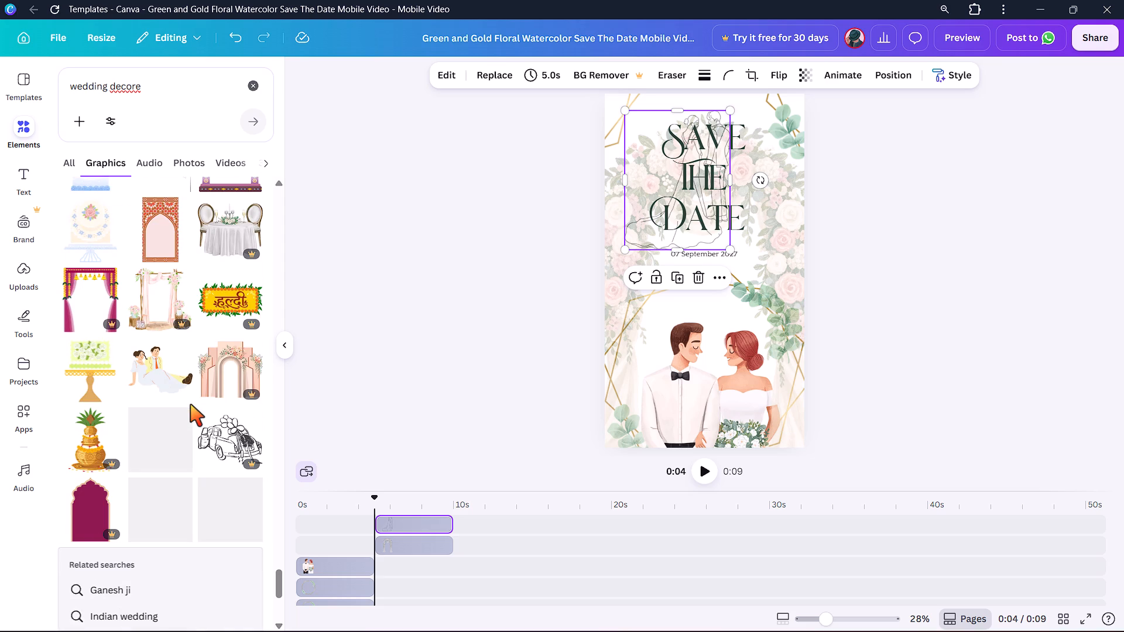
scroll(209, 373, "up", 1)
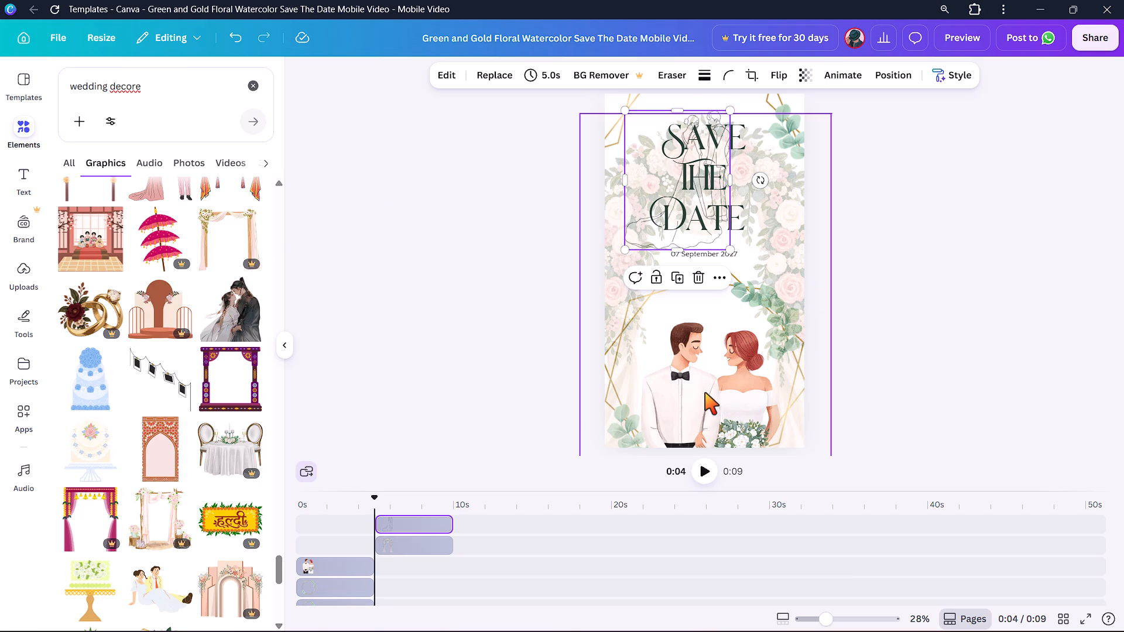
Play the video to check when the added graphics appear relative to the original design.
left_click(705, 475)
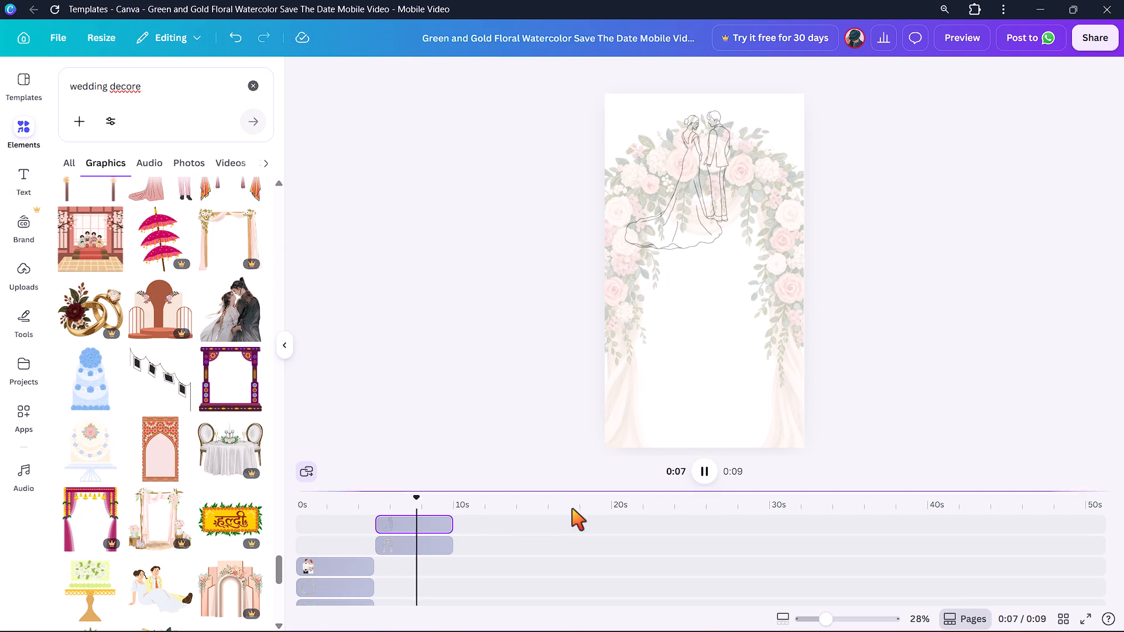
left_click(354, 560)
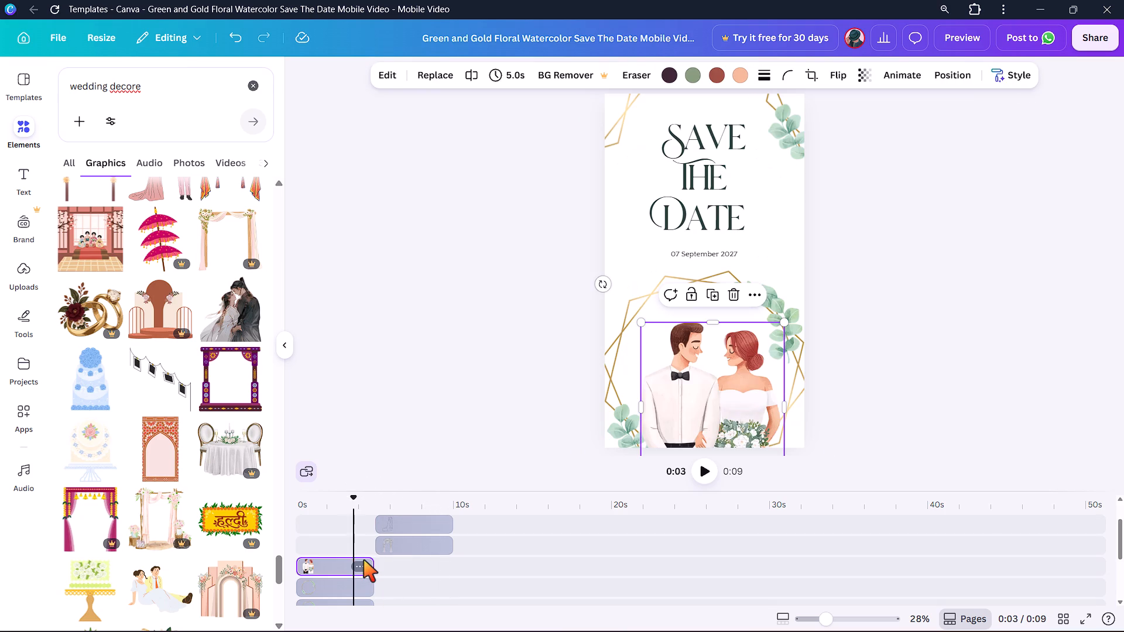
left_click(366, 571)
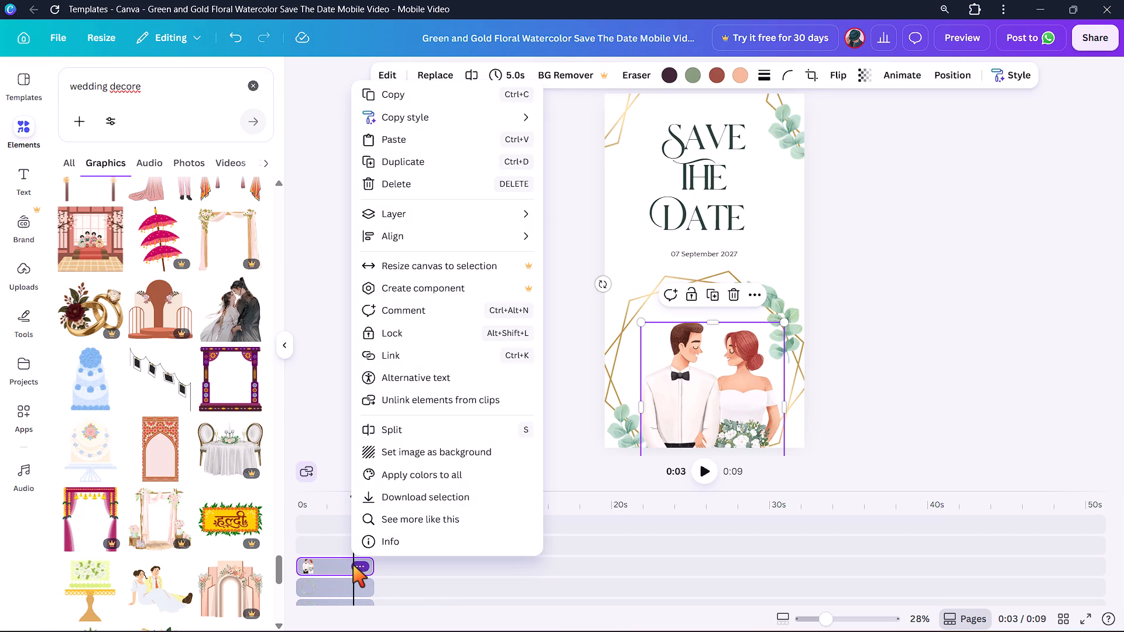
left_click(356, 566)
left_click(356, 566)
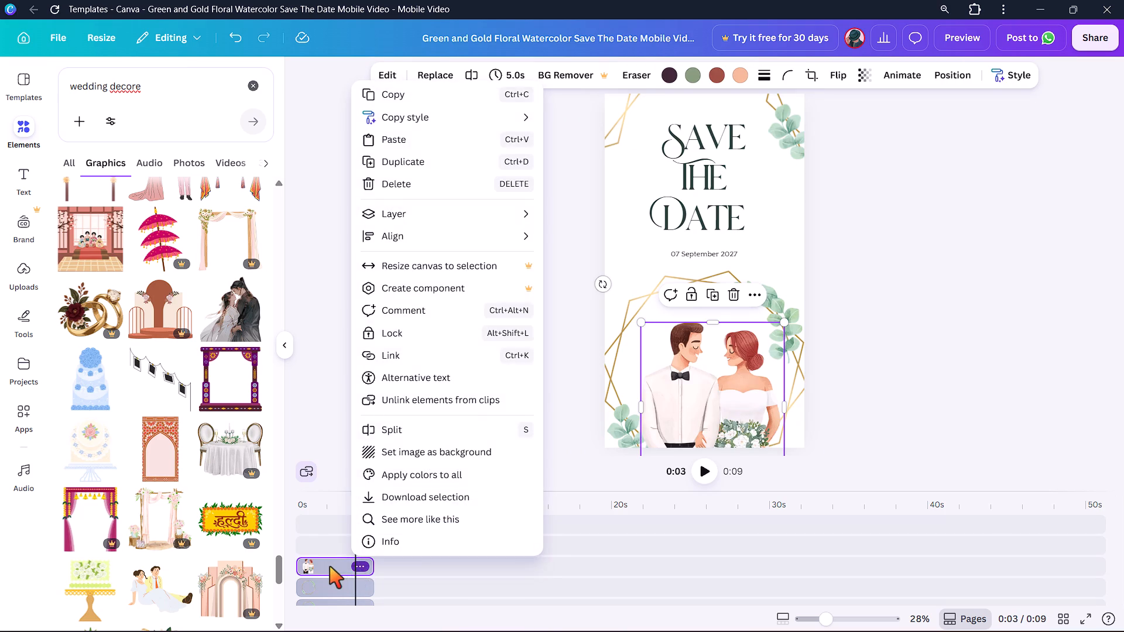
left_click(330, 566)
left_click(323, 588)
Move the line-art couple and floral arch clips to start at 0 s on the timeline, aligned with the original elements.
left_click(390, 518)
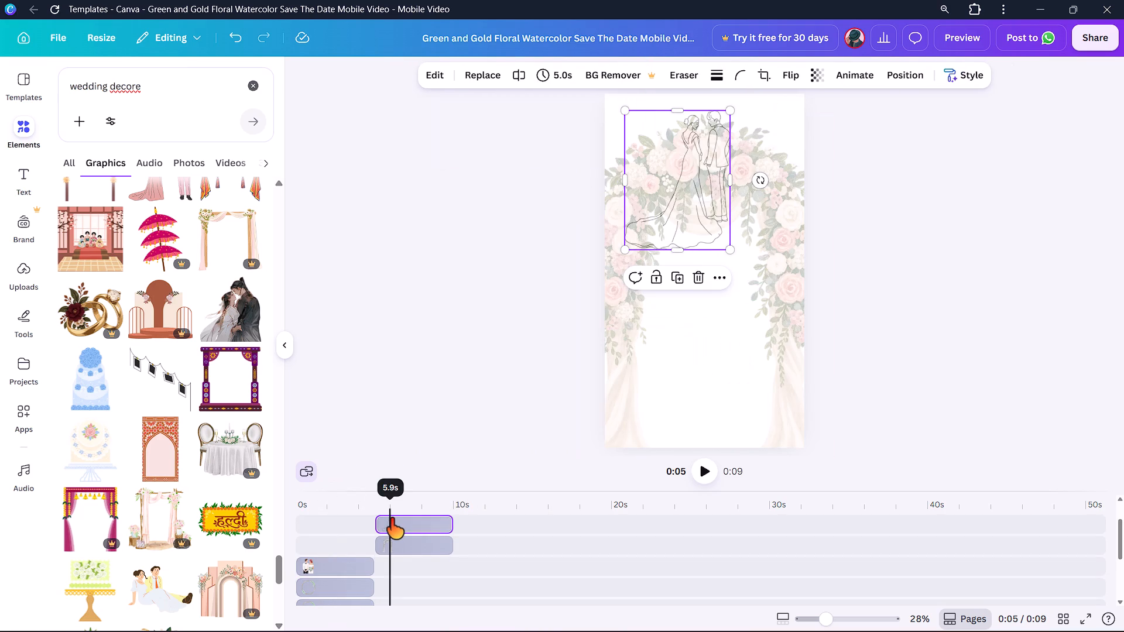
left_click_drag(390, 518, 314, 518)
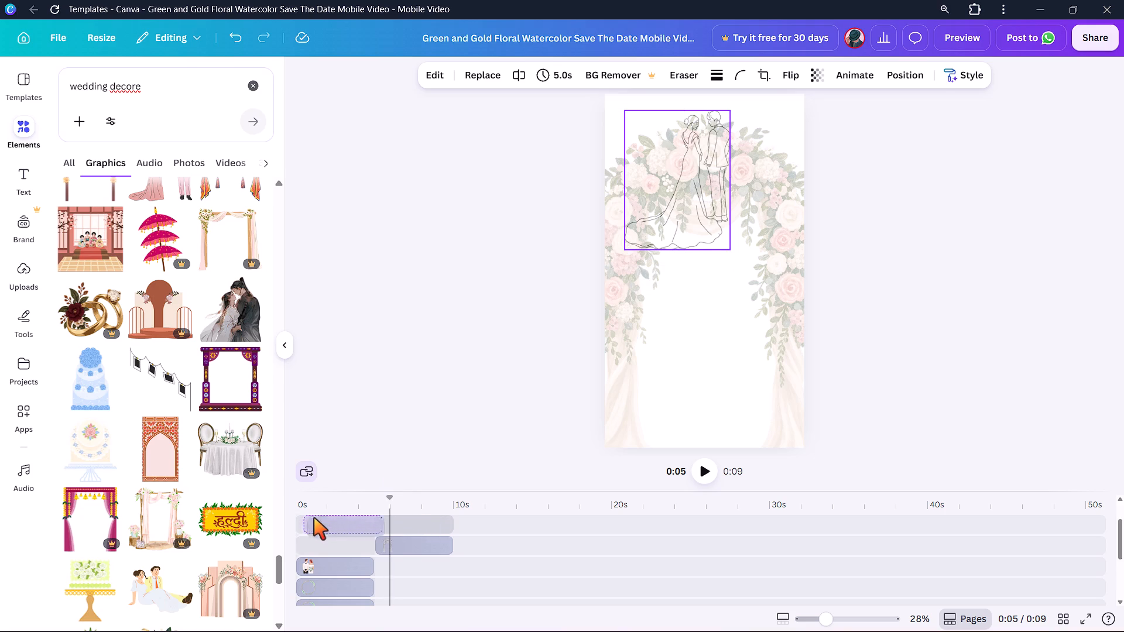
left_click_drag(314, 518, 306, 516)
left_click_drag(393, 542, 338, 538)
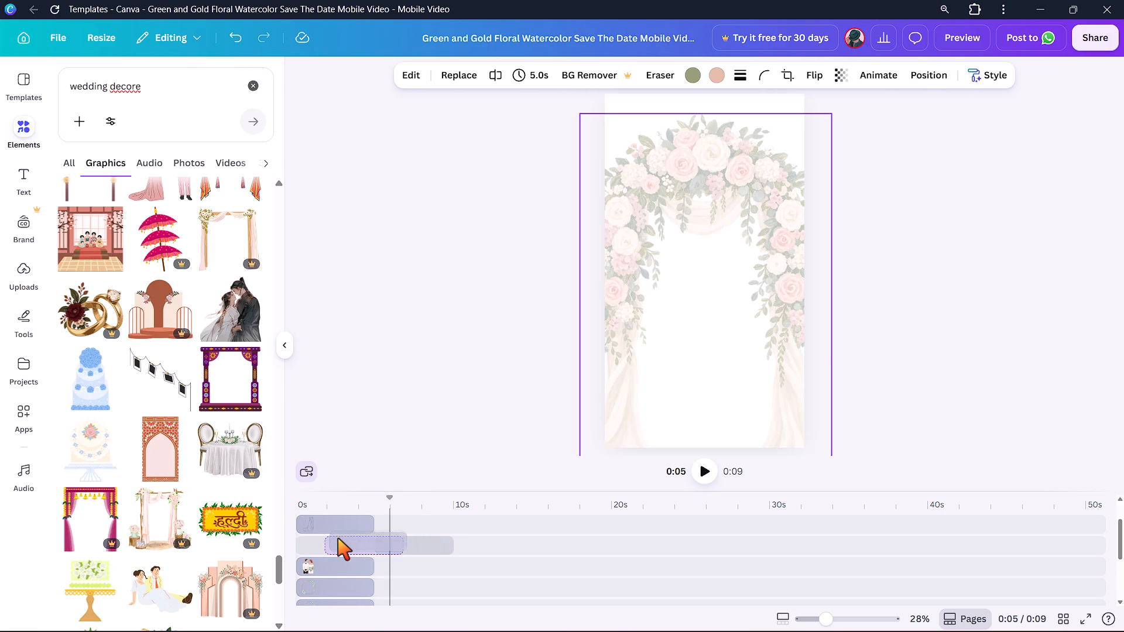
left_click_drag(338, 538, 313, 541)
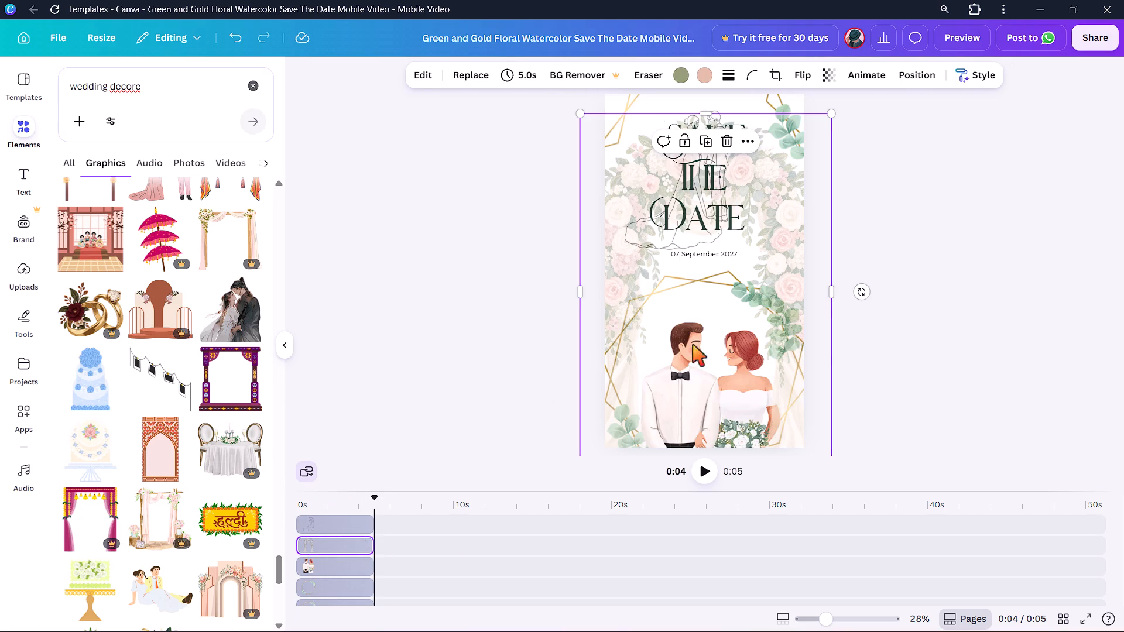
Play the video to preview the added graphics together with the original design.
left_click(700, 468)
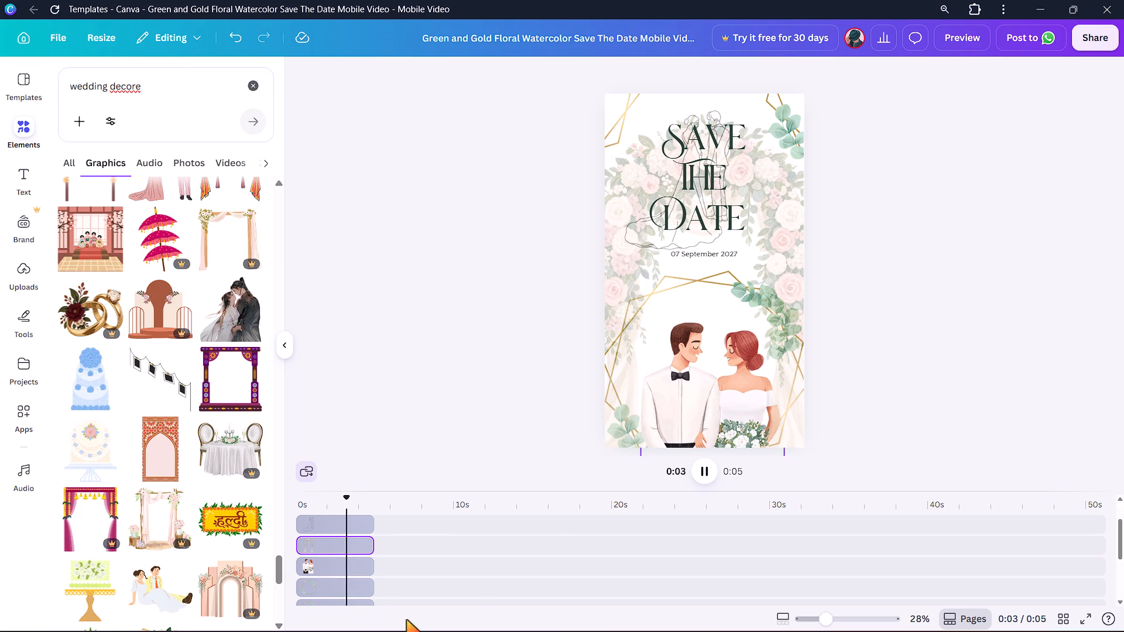
Shift the line-art couple clip on the timeline so it starts at about 1 s.
left_click_drag(344, 522, 348, 521)
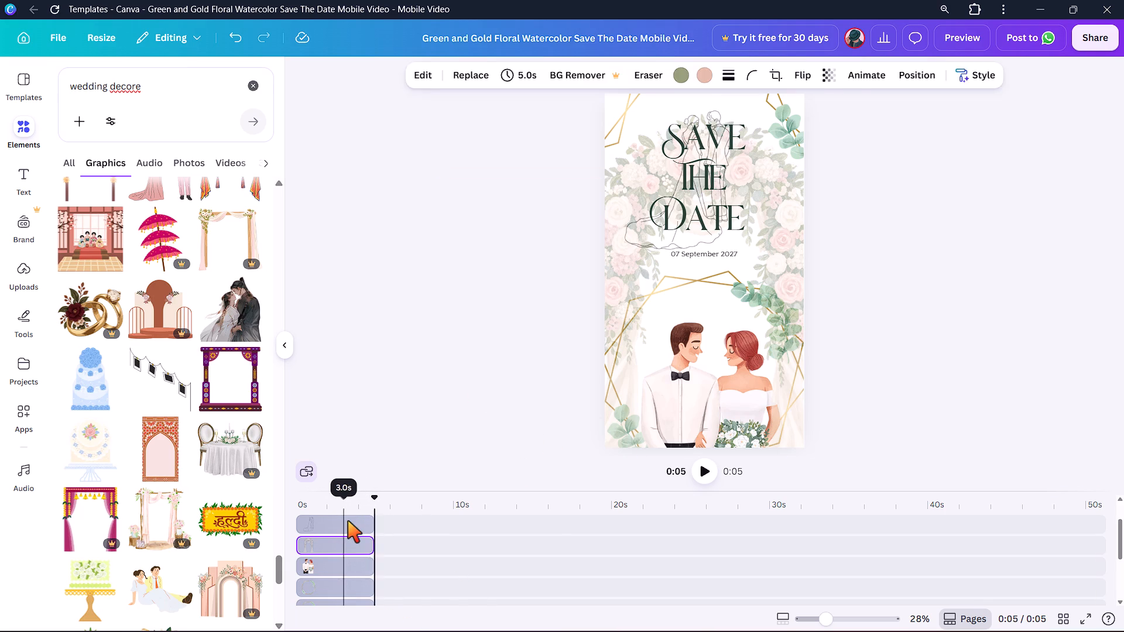
left_click_drag(348, 521, 360, 517)
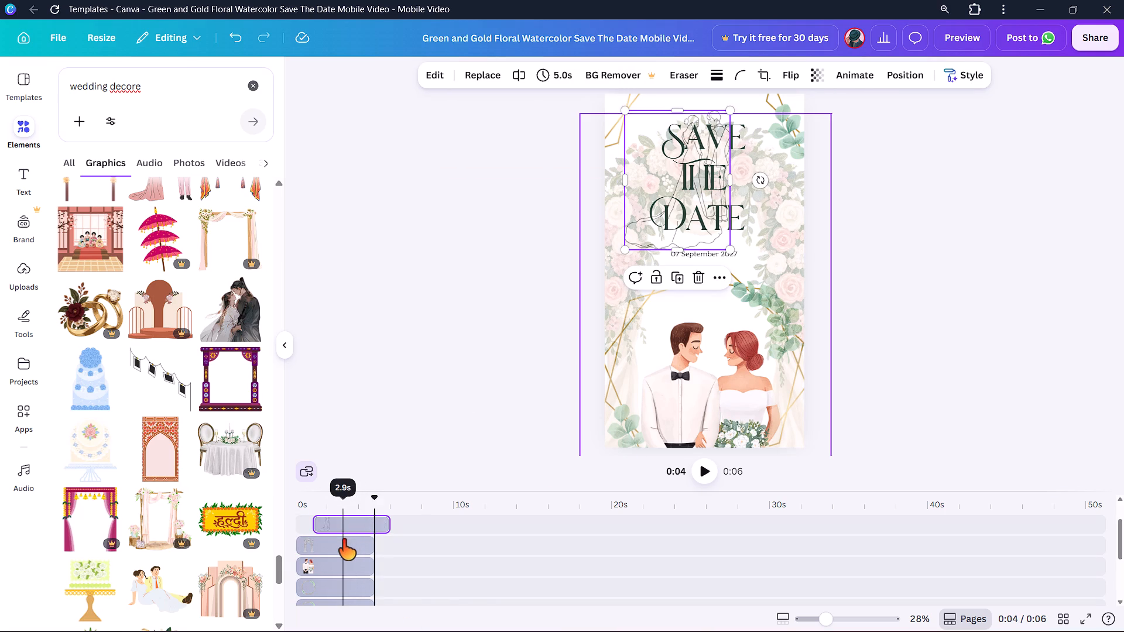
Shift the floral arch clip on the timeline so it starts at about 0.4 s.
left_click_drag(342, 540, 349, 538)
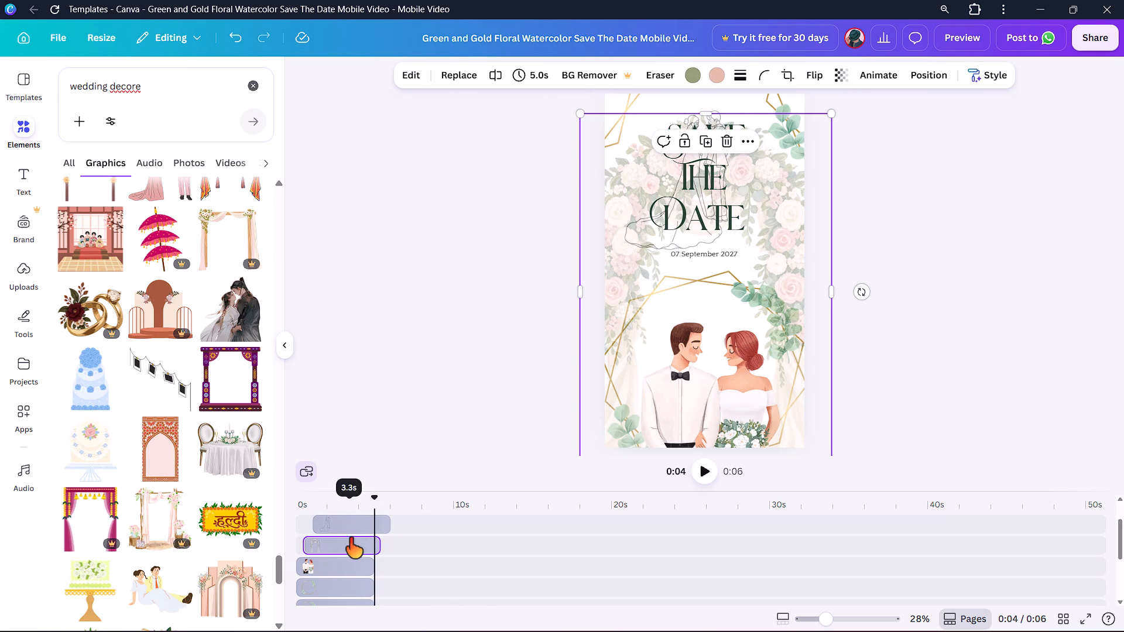
Play the video to preview the staggered starts of the line-art couple and floral arch.
left_click(704, 473)
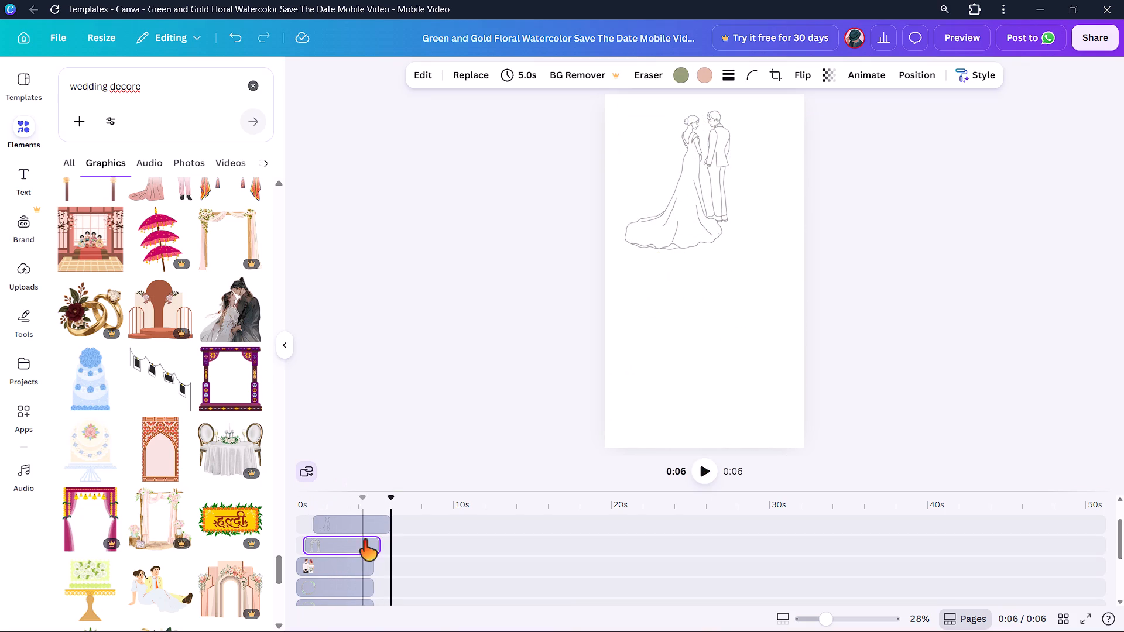
Extend the ends of the illustrated couple clip, the floral arch clip and the two clips below the illustrated couple to 6 s.
left_click(362, 564)
left_click_drag(362, 564, 369, 564)
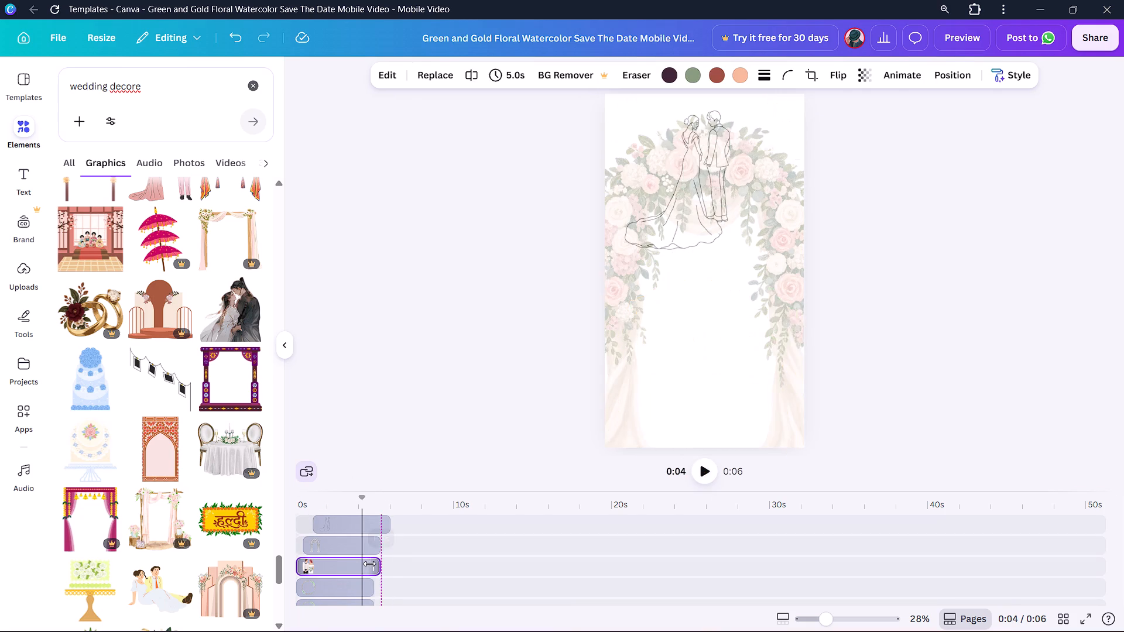
left_click_drag(369, 564, 376, 562)
left_click(350, 538)
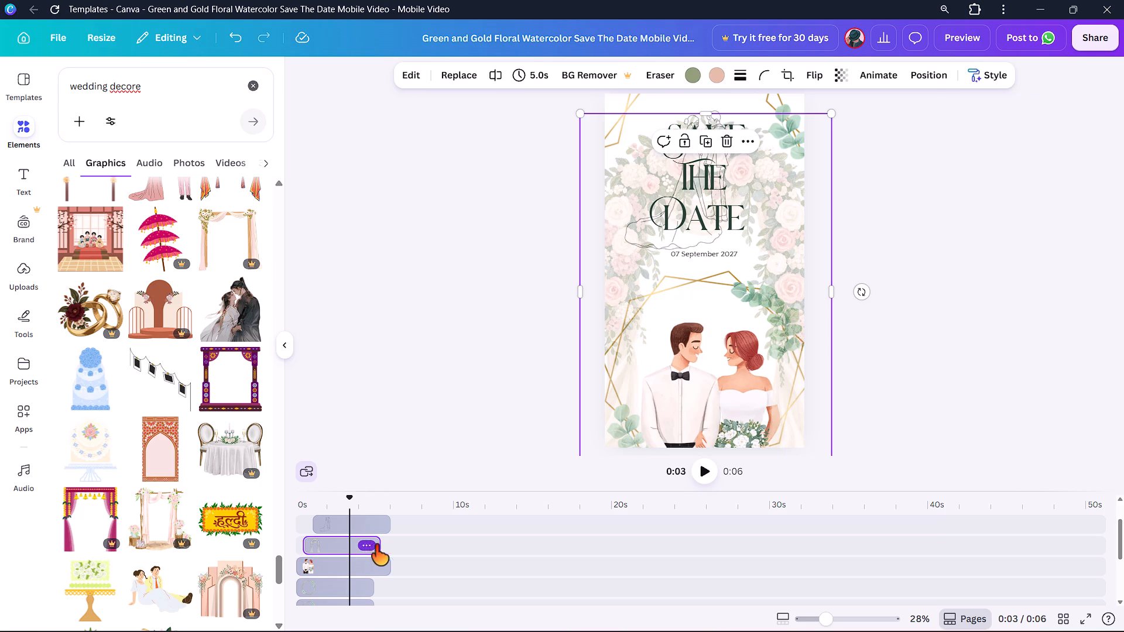
left_click_drag(378, 545, 387, 543)
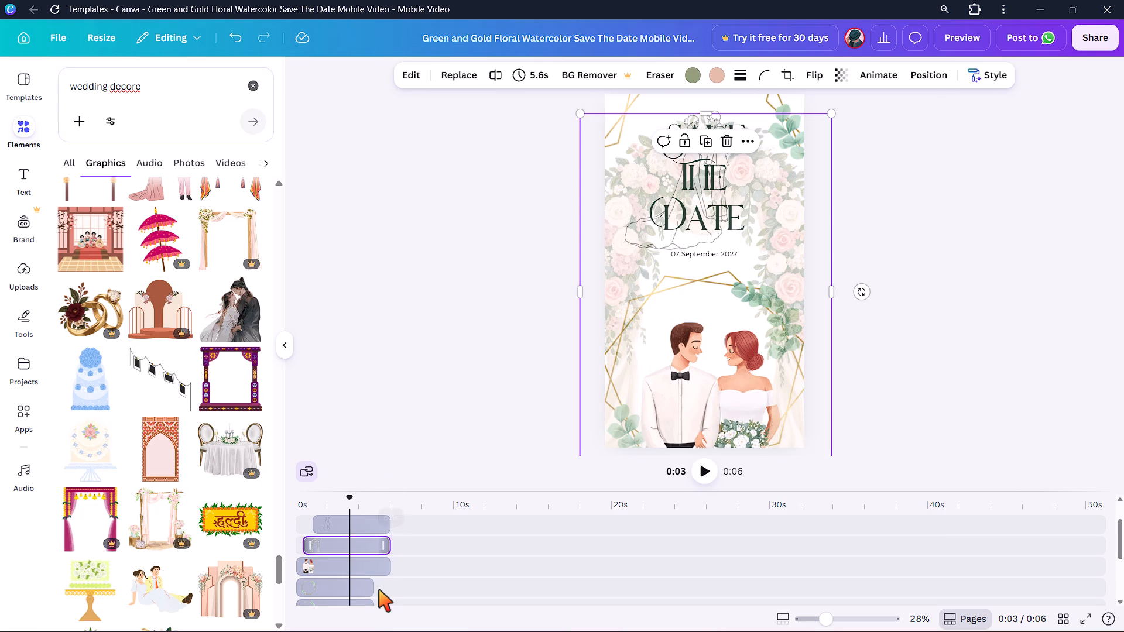
left_click_drag(364, 586, 381, 585)
left_click(365, 602)
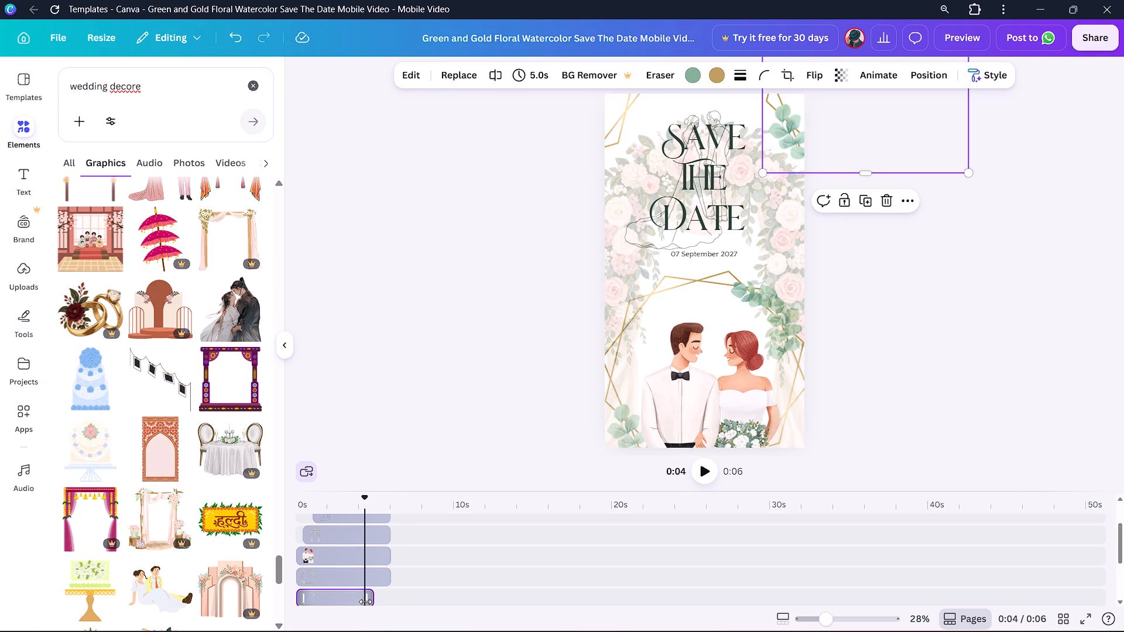
left_click_drag(368, 596, 382, 593)
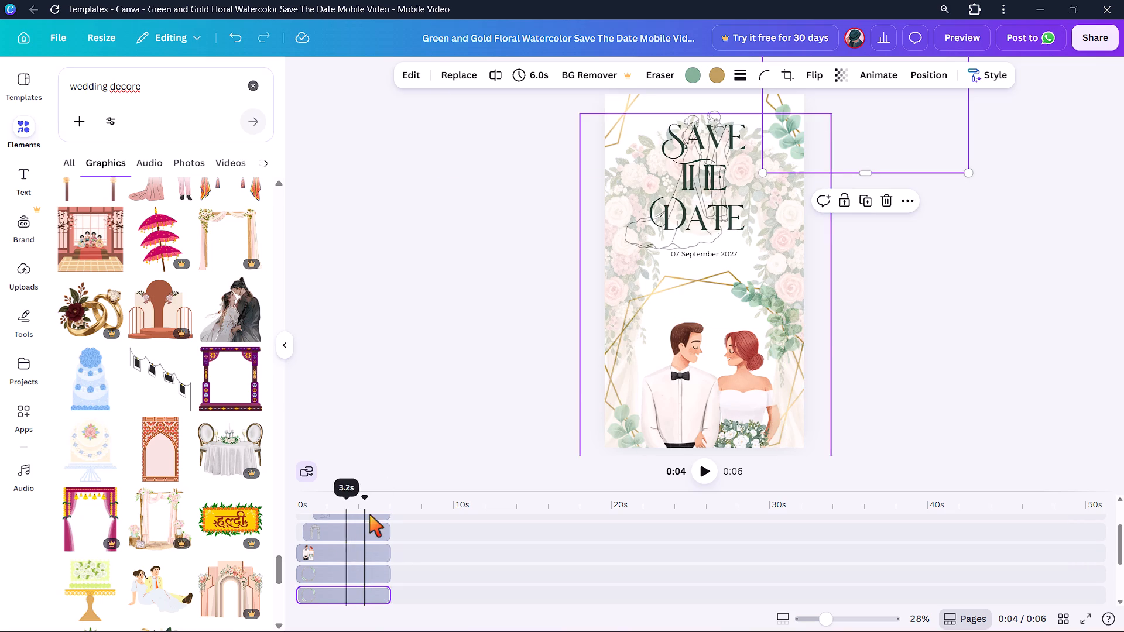
Play the video twice to check how the extended clips appear together.
left_click(701, 469)
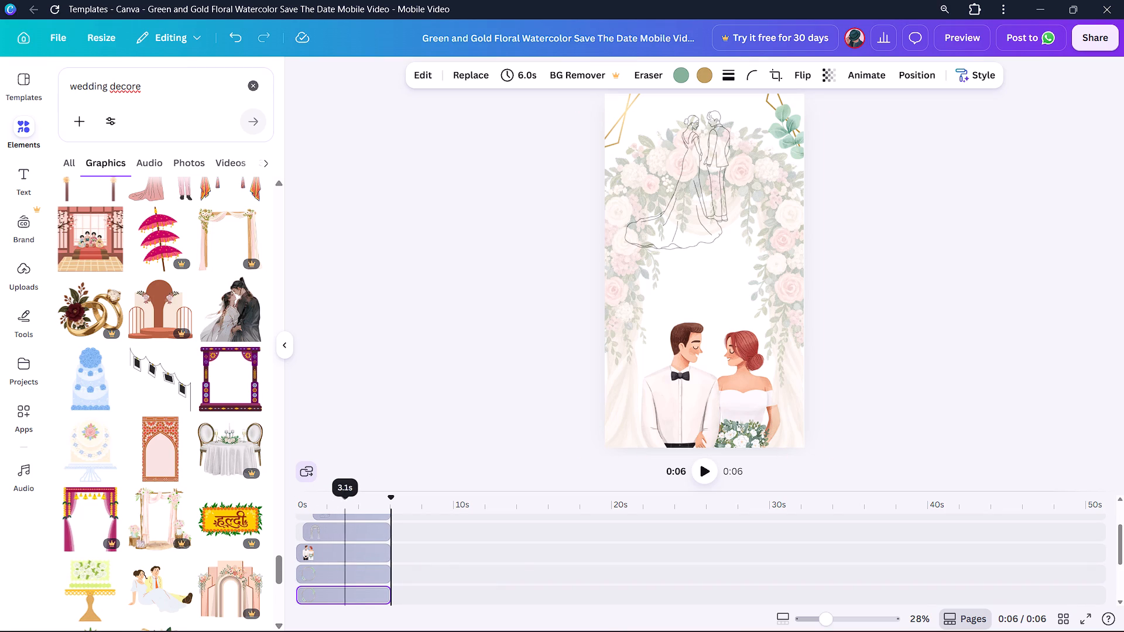
left_click(705, 476)
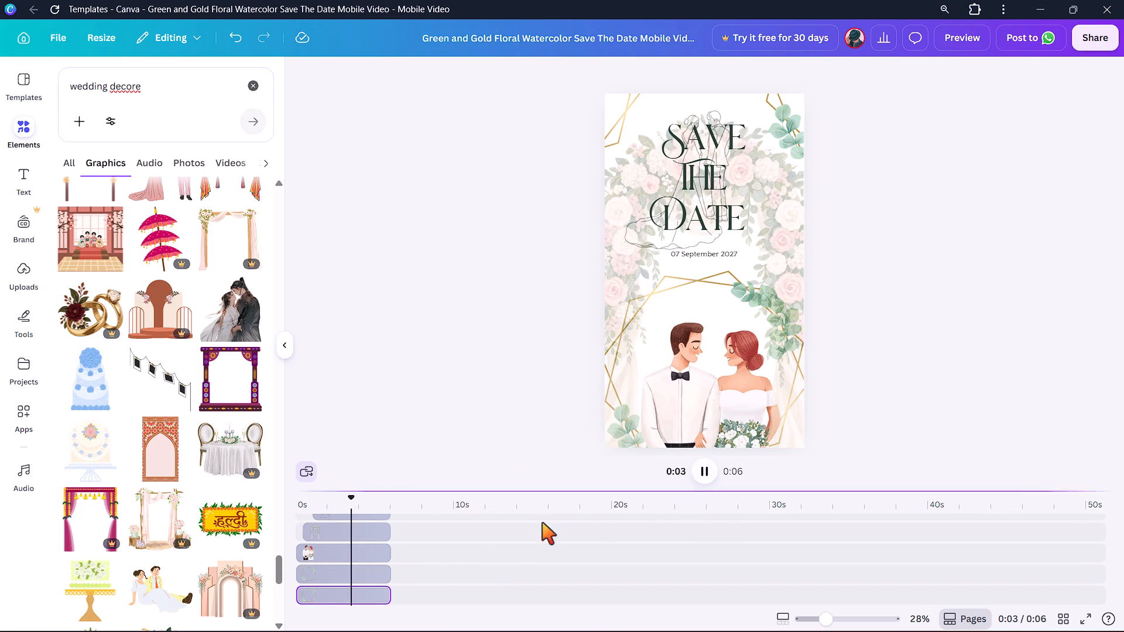
Extend the starts of the line-art couple and floral arch clips back to 0 s, making each 6.0 s long.
scroll(434, 572, "up", 2)
scroll(434, 572, "down", 1)
scroll(434, 572, "up", 2)
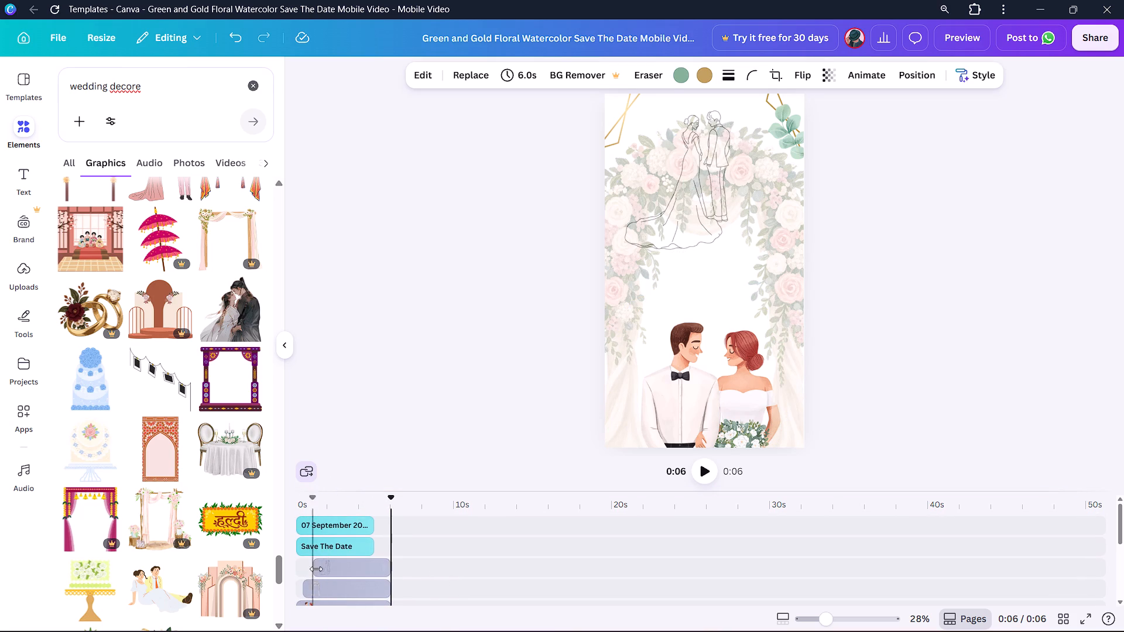
left_click_drag(319, 567, 295, 569)
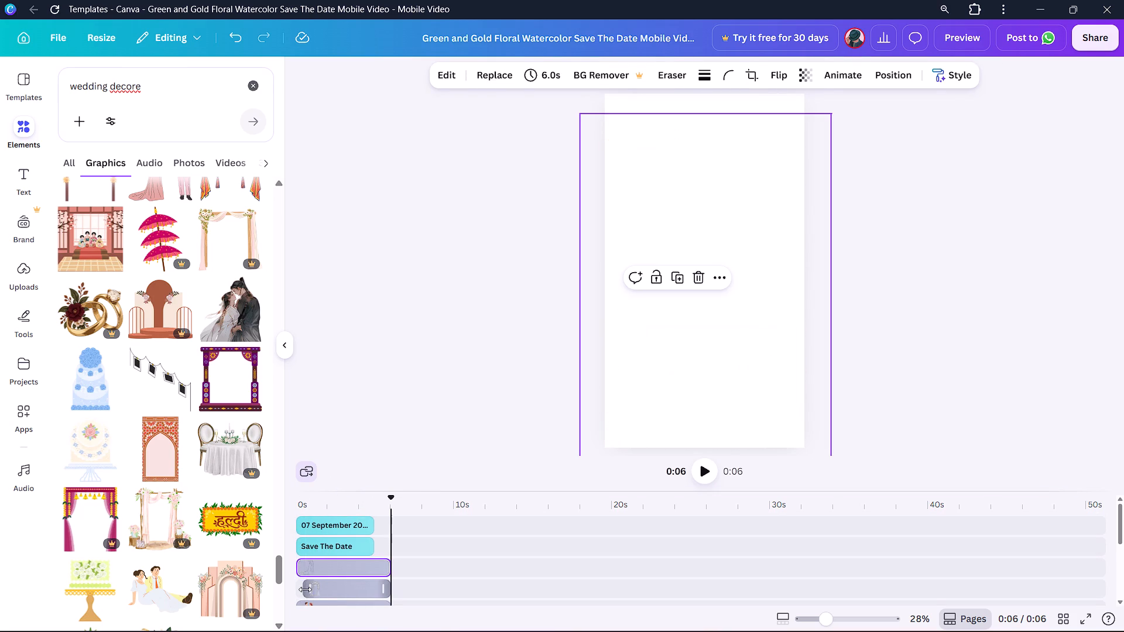
left_click_drag(305, 589, 296, 589)
Look over the remaining timeline tracks and play the video to preview the new clip timing.
scroll(417, 570, "down", 1)
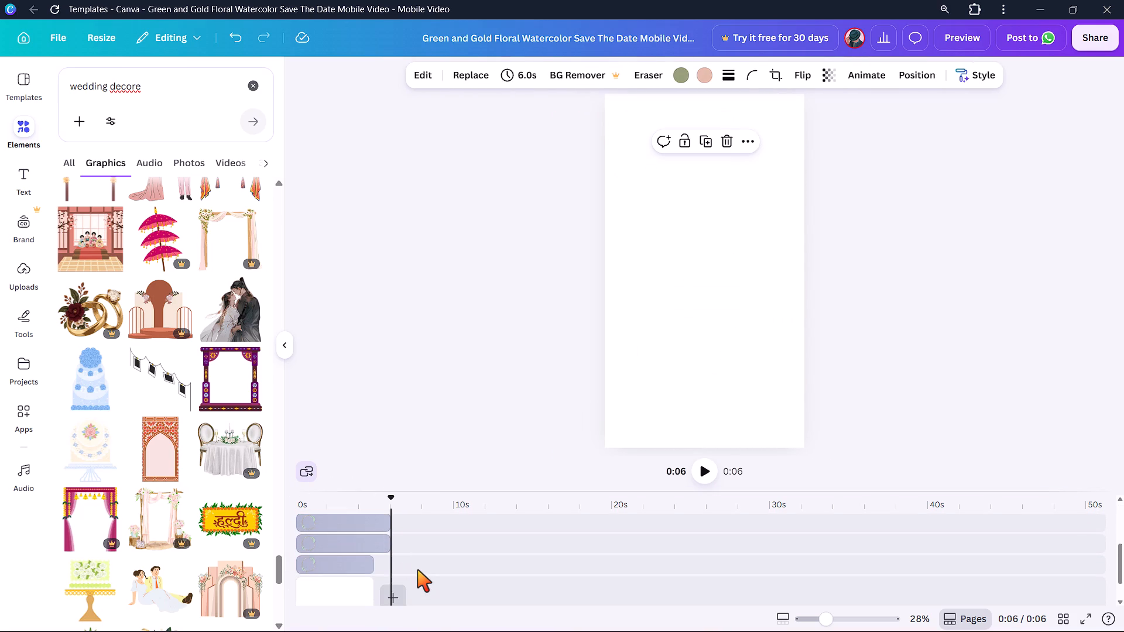
scroll(417, 570, "up", 1)
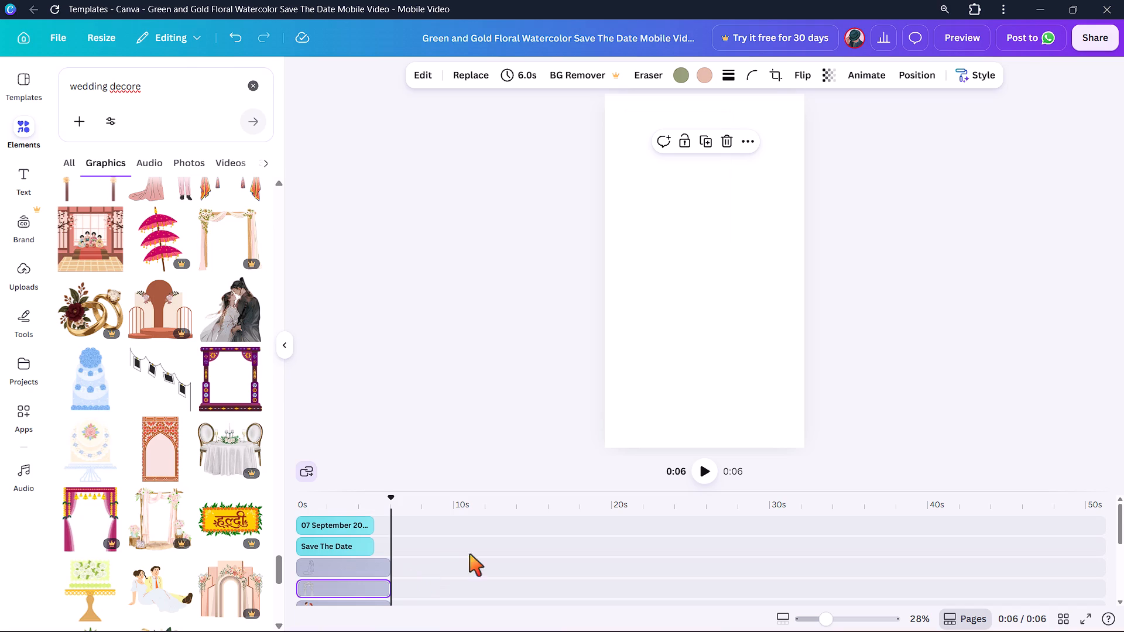
left_click(702, 469)
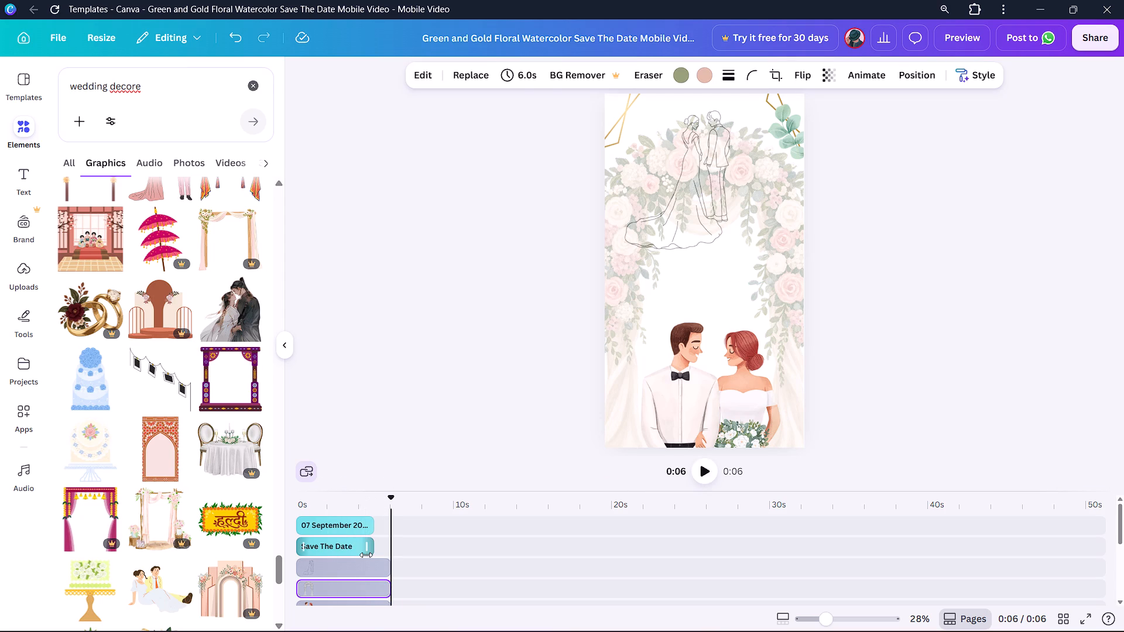
Extend the Save The Date and 07 September 2027 text clips to end at 6 s.
left_click_drag(366, 545, 383, 541)
left_click_drag(367, 524, 384, 523)
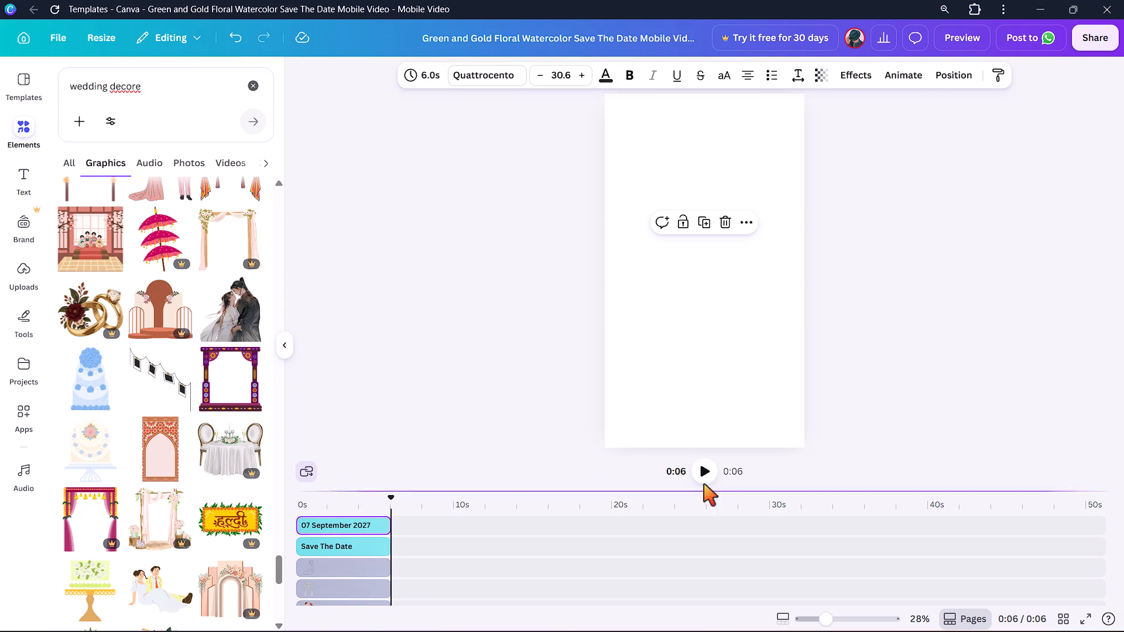
Play the video to check the timing of the extended text.
left_click(710, 473)
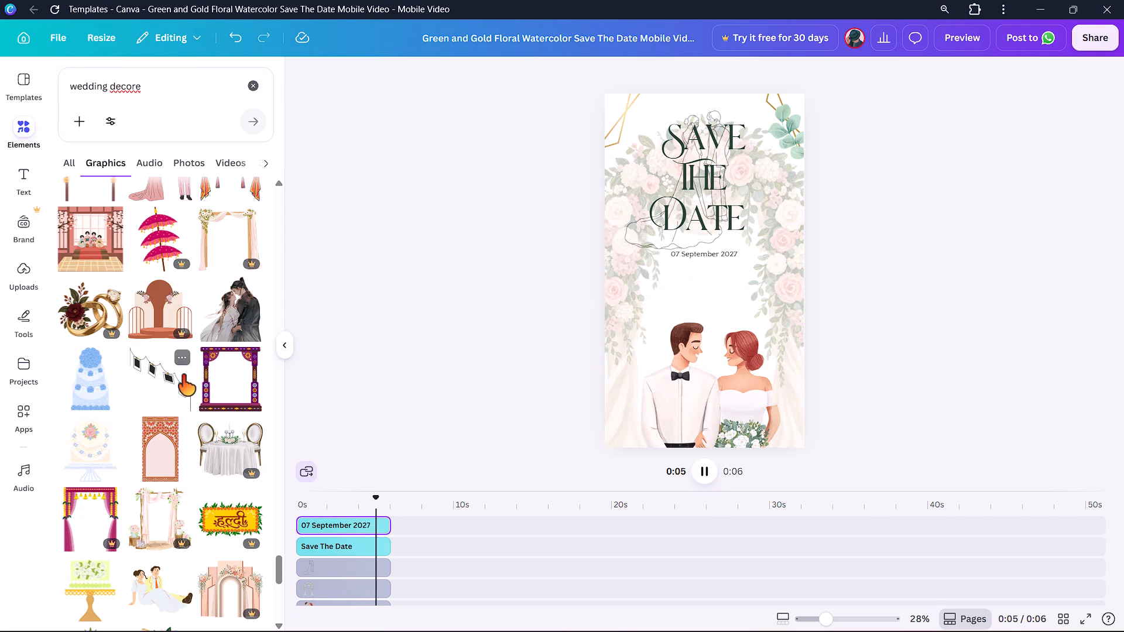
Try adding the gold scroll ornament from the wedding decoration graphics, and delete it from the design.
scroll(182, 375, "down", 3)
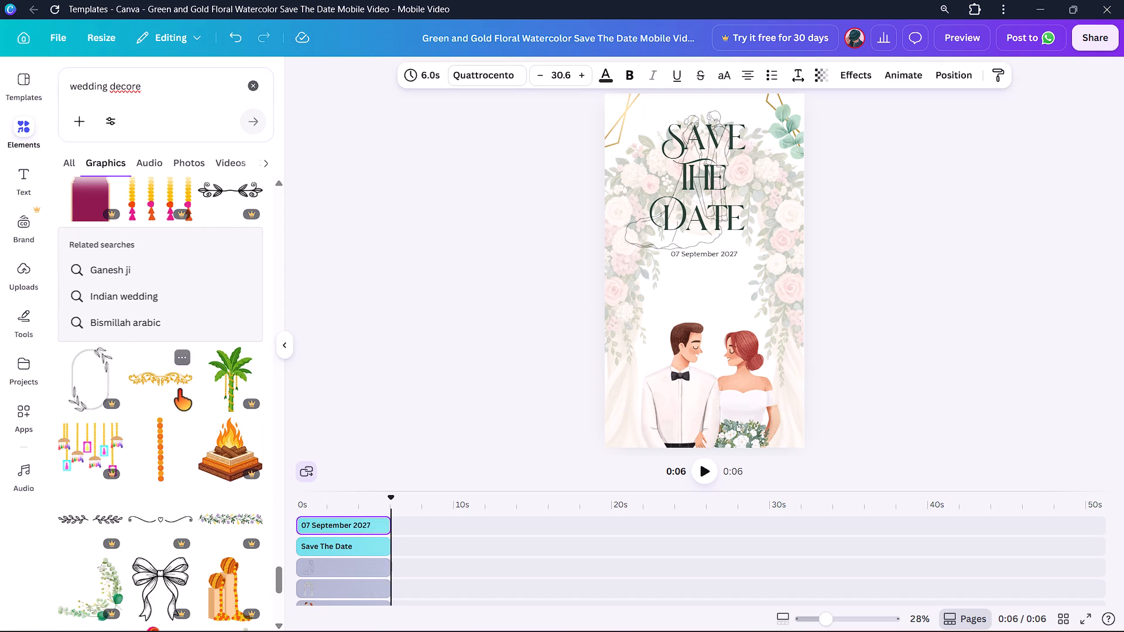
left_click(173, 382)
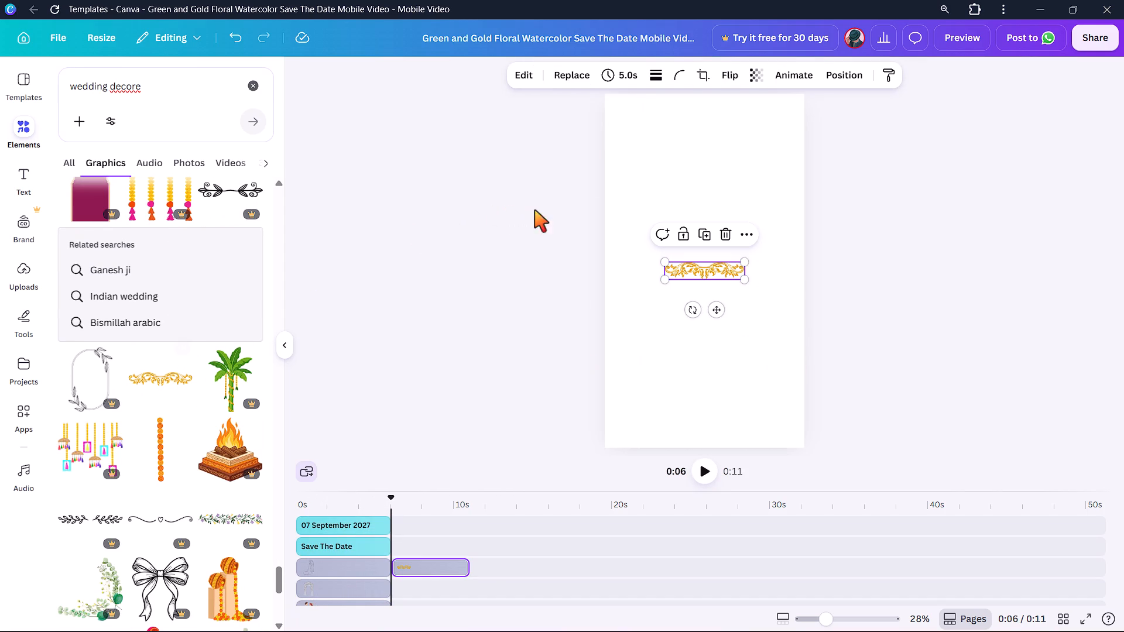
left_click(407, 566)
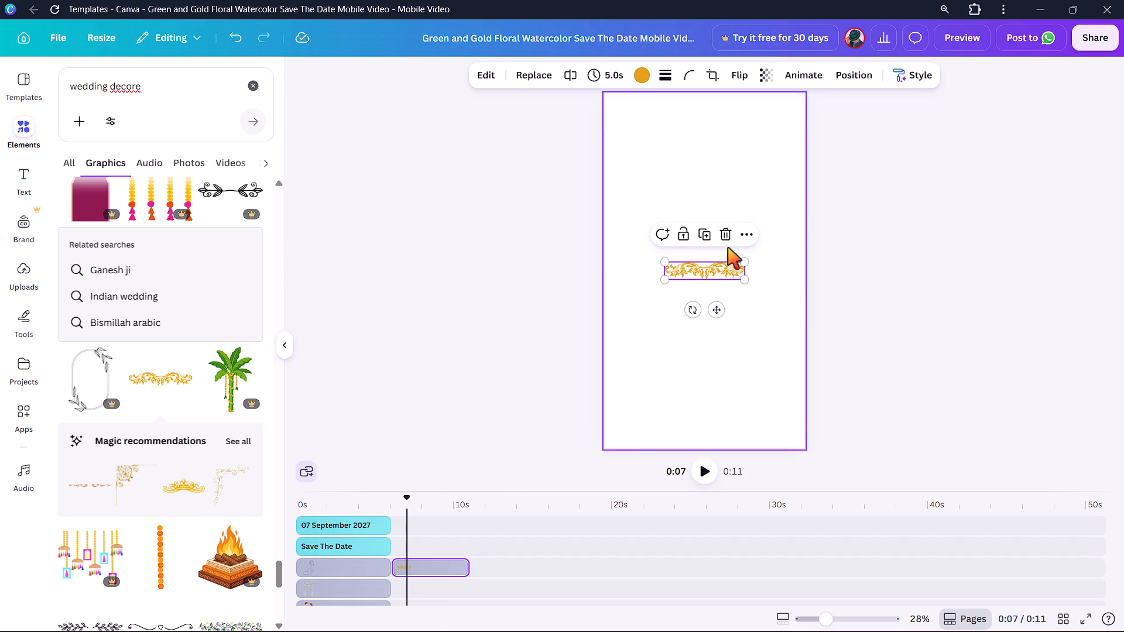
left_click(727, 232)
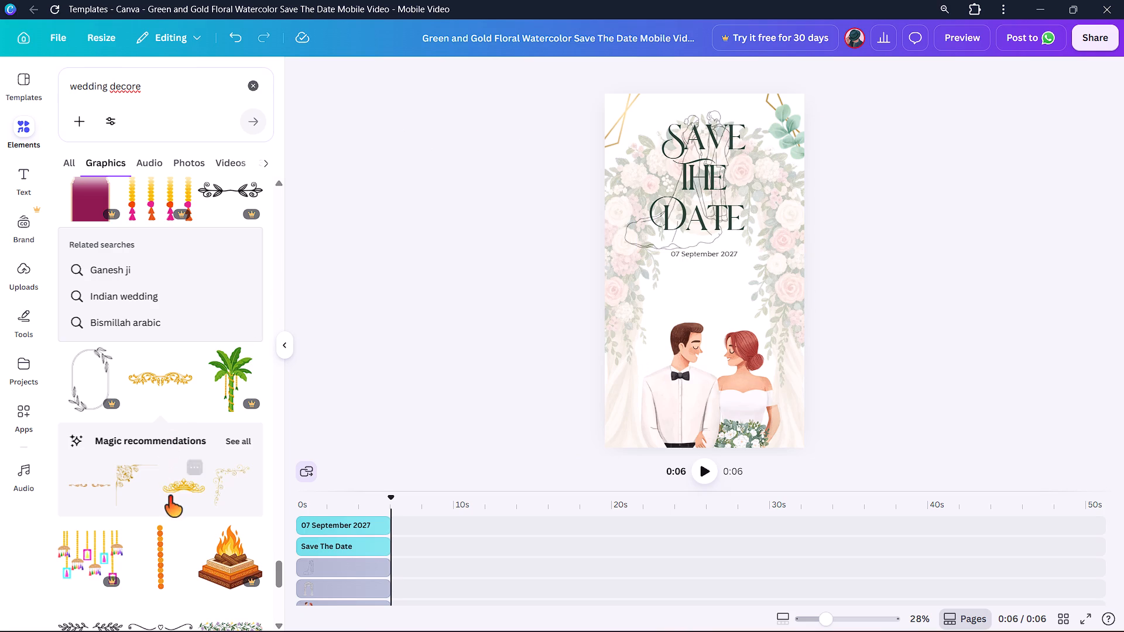
Browse further through the wedding decoration graphics for another suitable element.
scroll(170, 497, "down", 4)
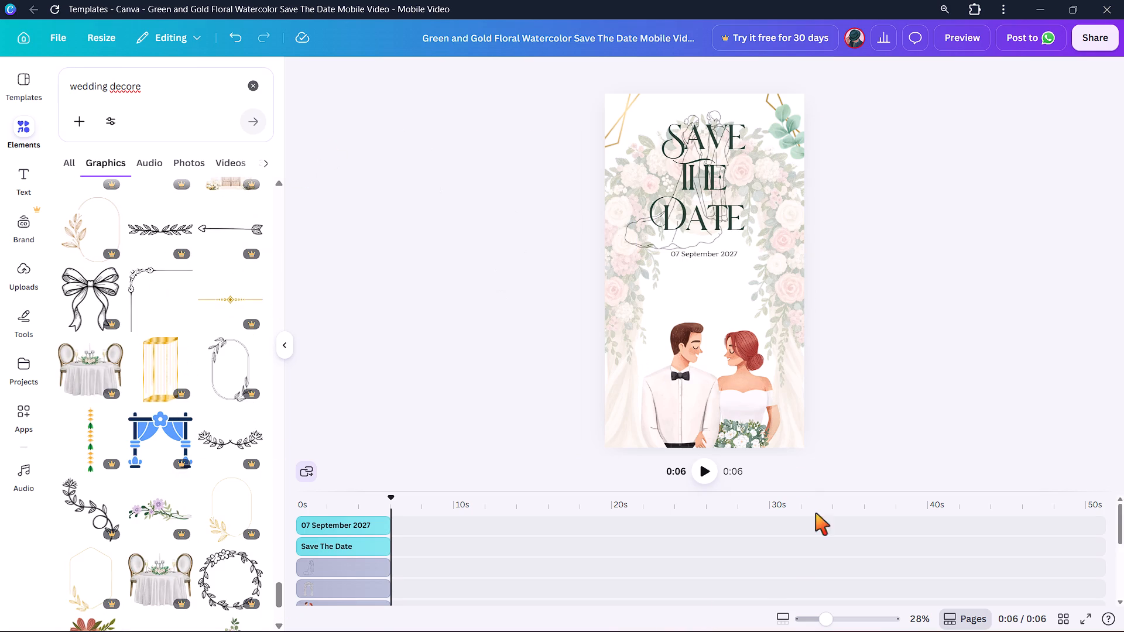
scroll(238, 550, "down", 1)
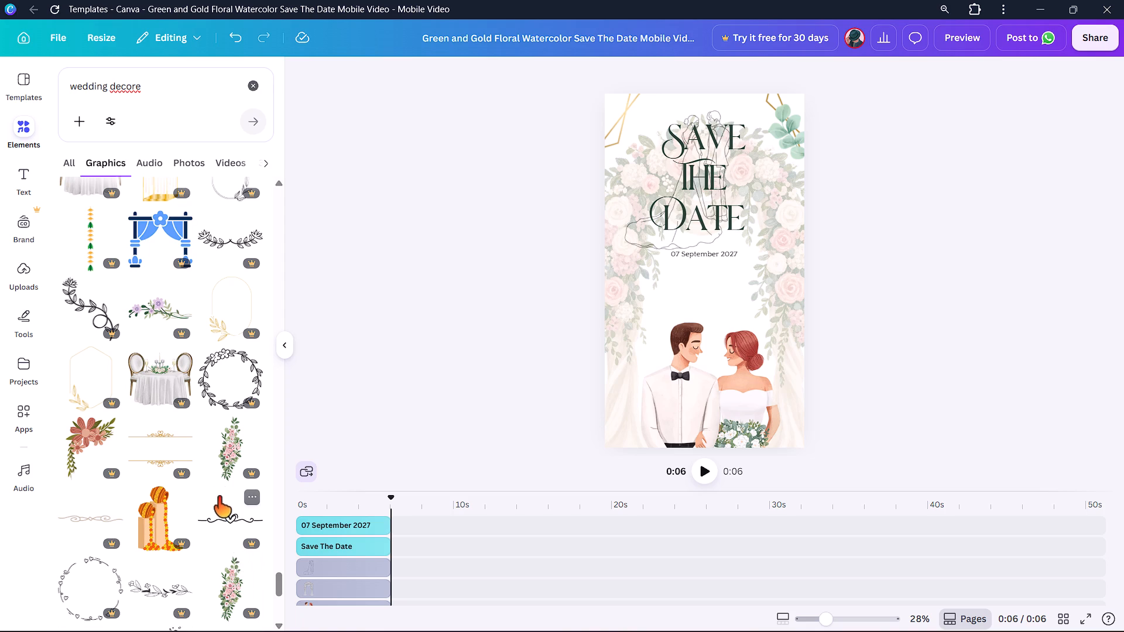
scroll(193, 476, "down", 3)
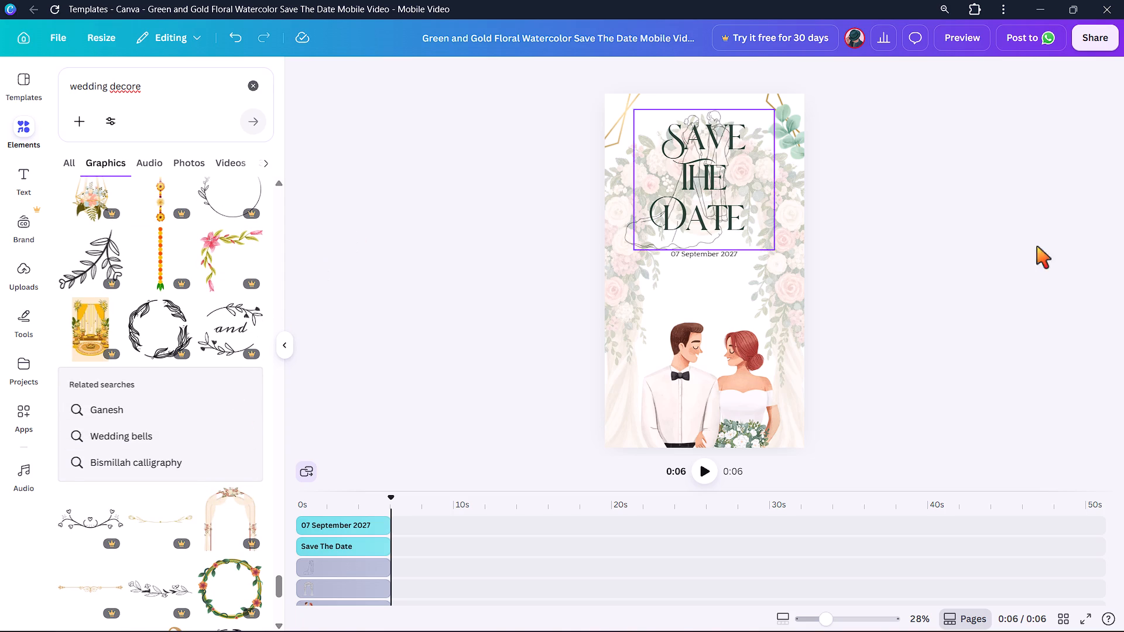
Replace the elements search term with "boquet" and run the search.
left_click(165, 68)
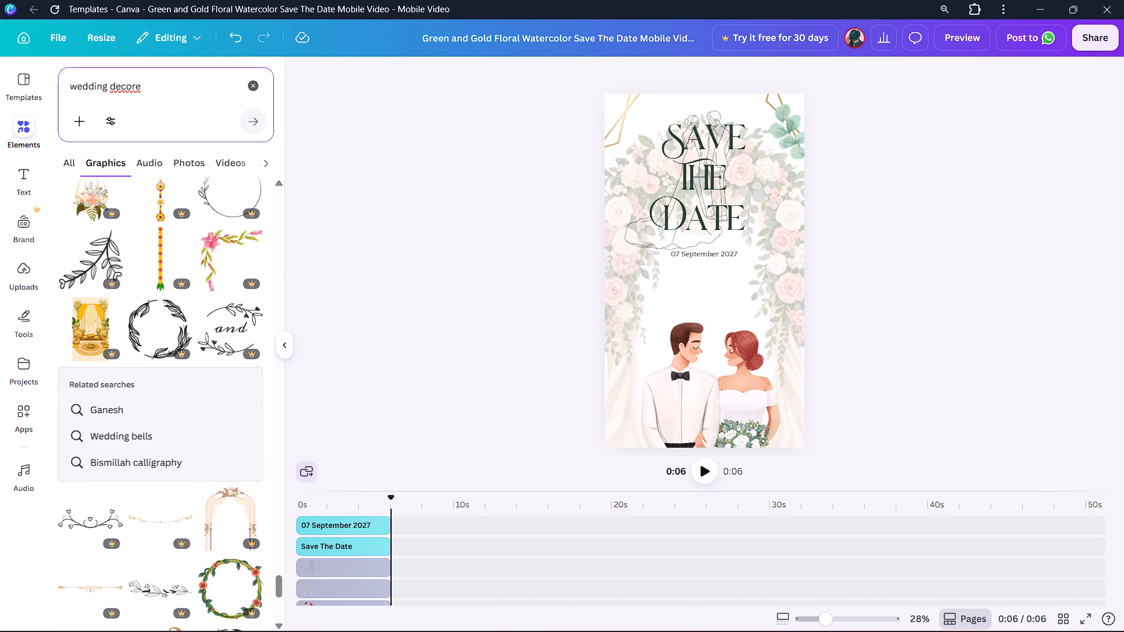
left_click(204, 88)
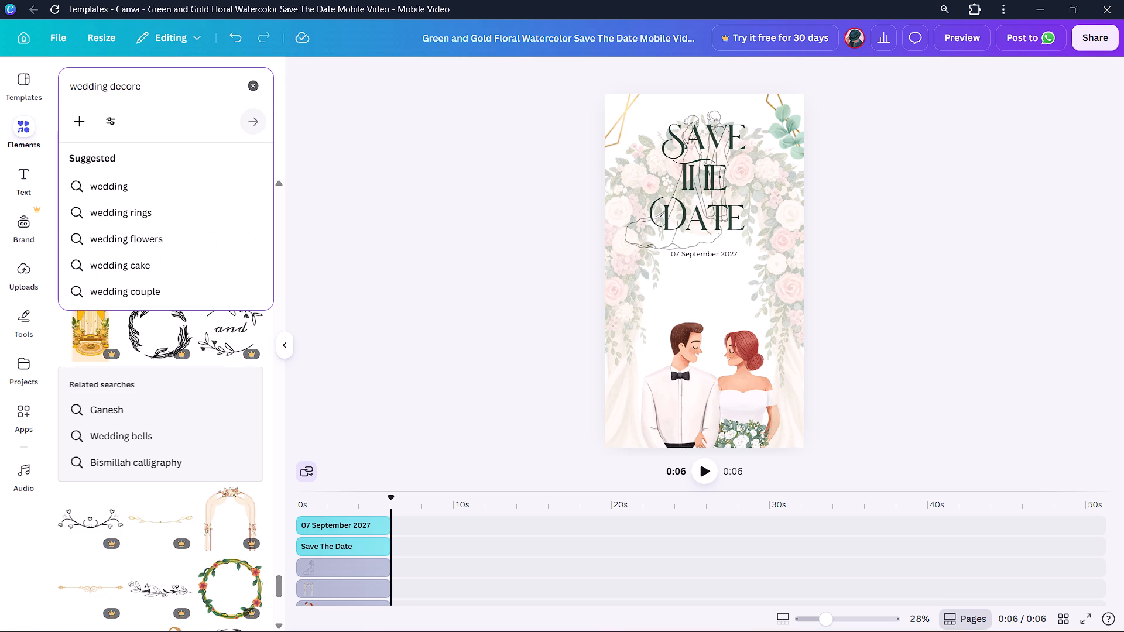
key("BackSpace")
key("BackSpace")
key("BackSpace")
key("BackSpace")
key("BackSpace")
key("BackSpace")
key("BackSpace")
key("BackSpace")
key("BackSpace")
key("BackSpace")
key("BackSpace")
key("BackSpace")
key("BackSpace")
key("BackSpace")
key("BackSpace")
key("BackSpace")
key("BackSpace")
key("BackSpace")
key("BackSpace")
key("BackSpace")
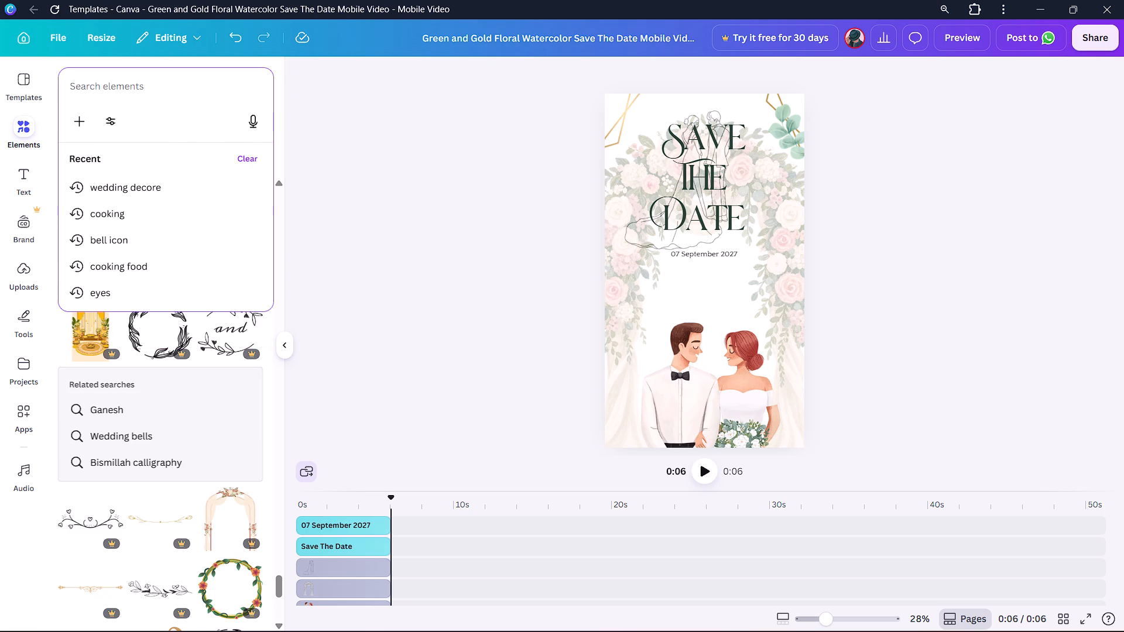
key("f")
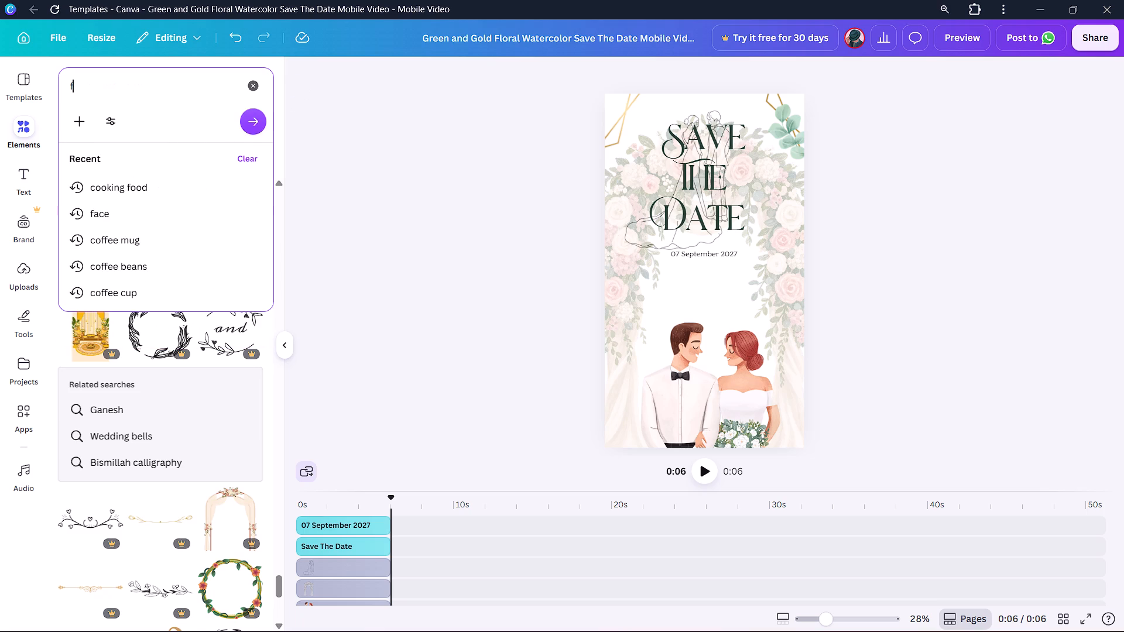
key("BackSpace")
type("boq")
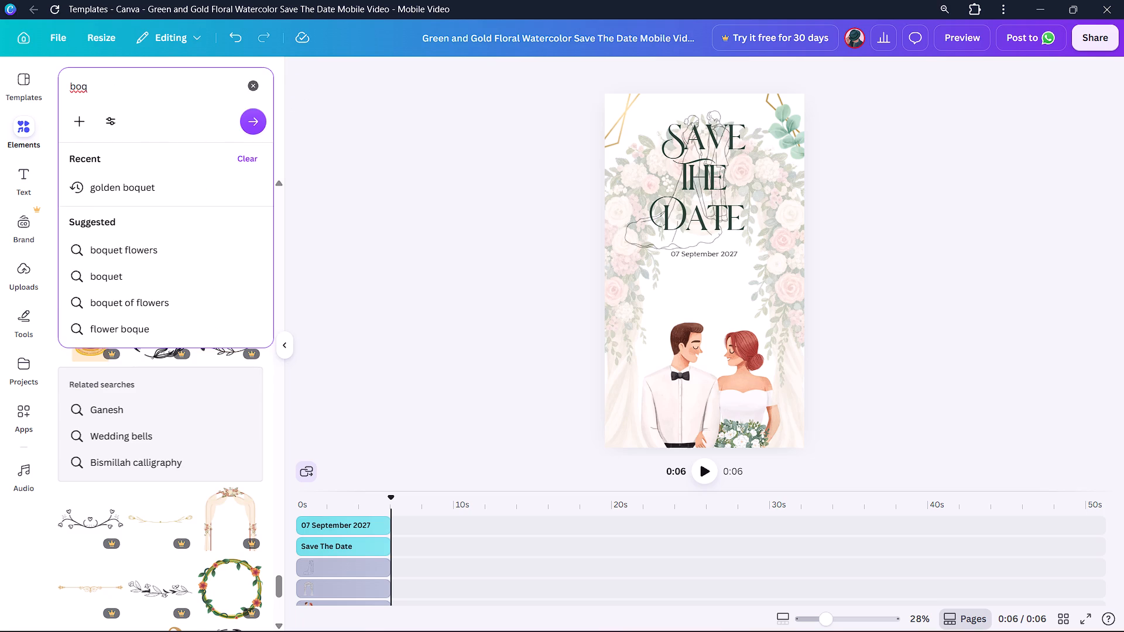
type("uet")
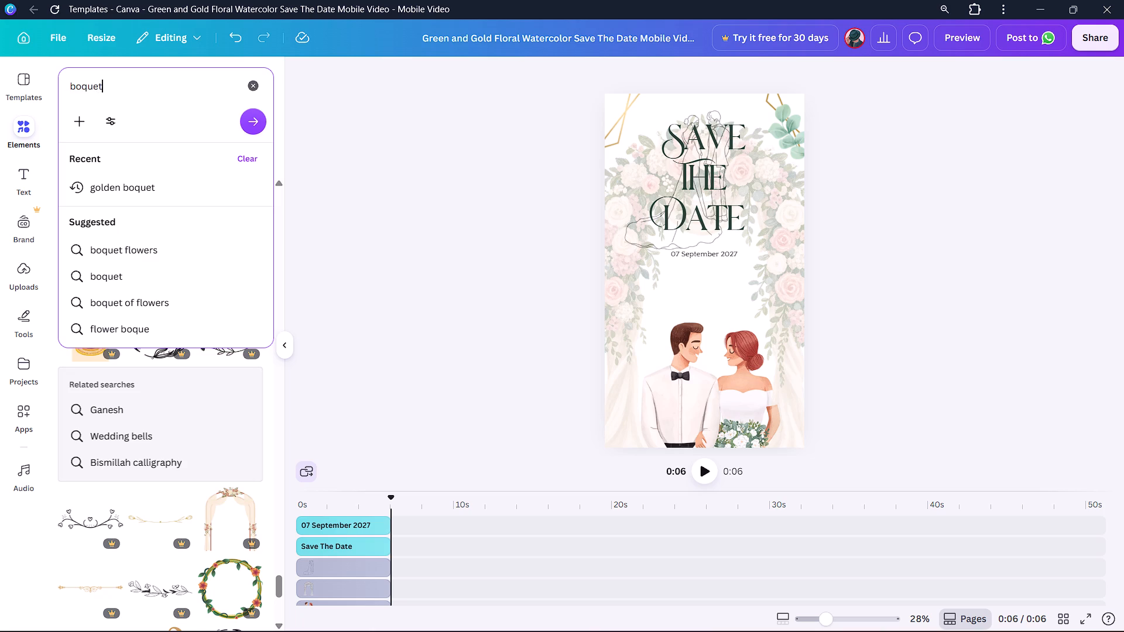
key("Return")
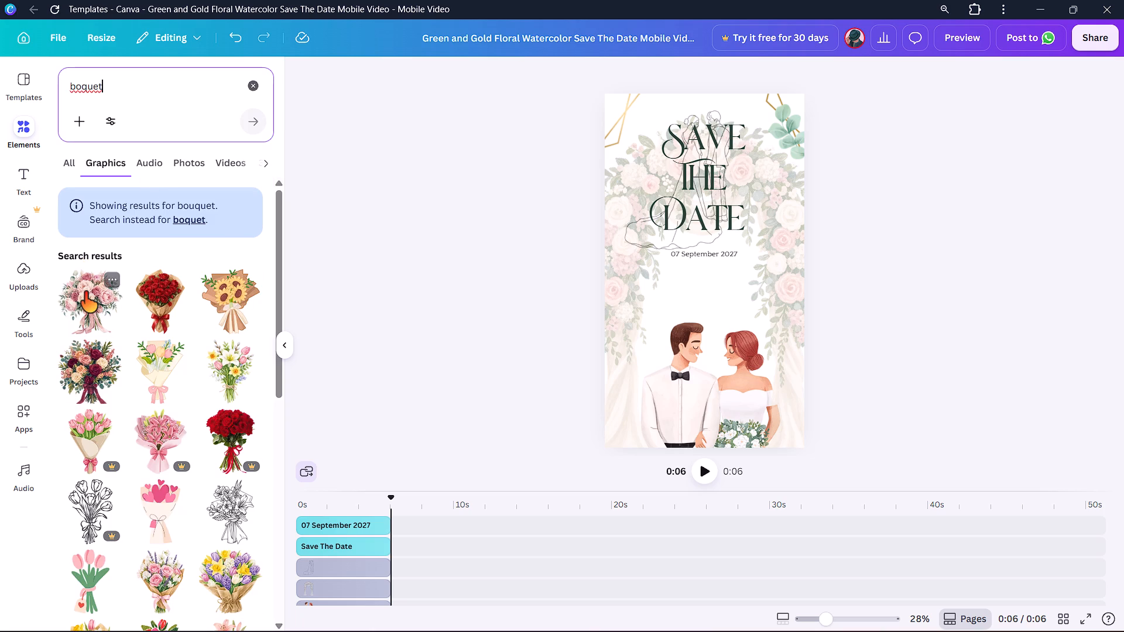
Add the white lily and rose bouquet graphic from the search results to the design.
scroll(74, 392, "down", 1)
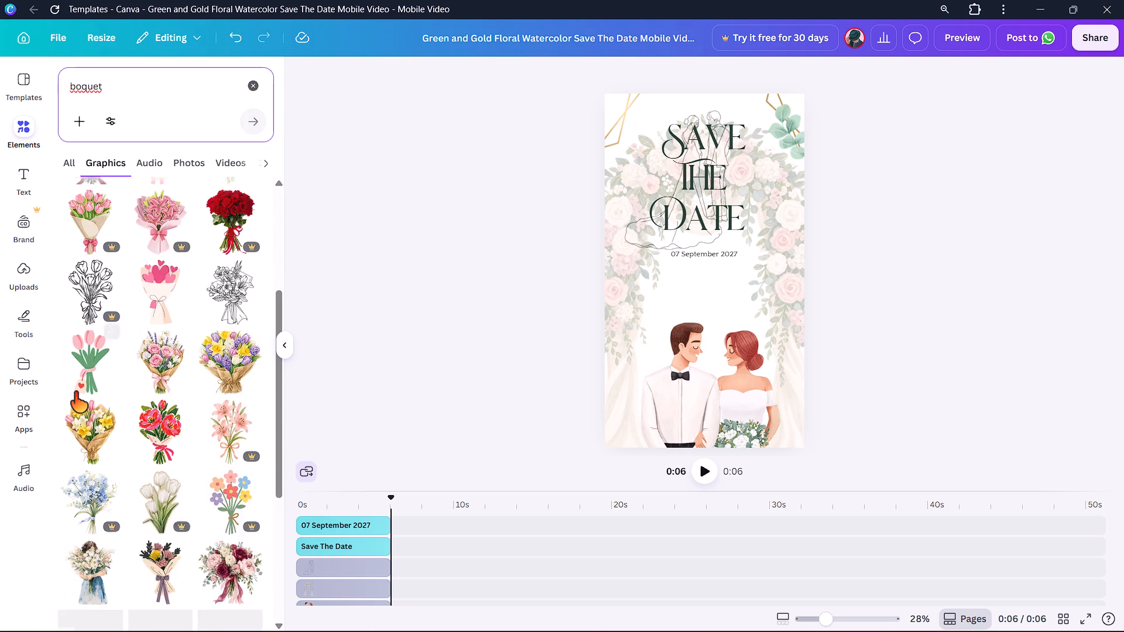
scroll(74, 392, "down", 2)
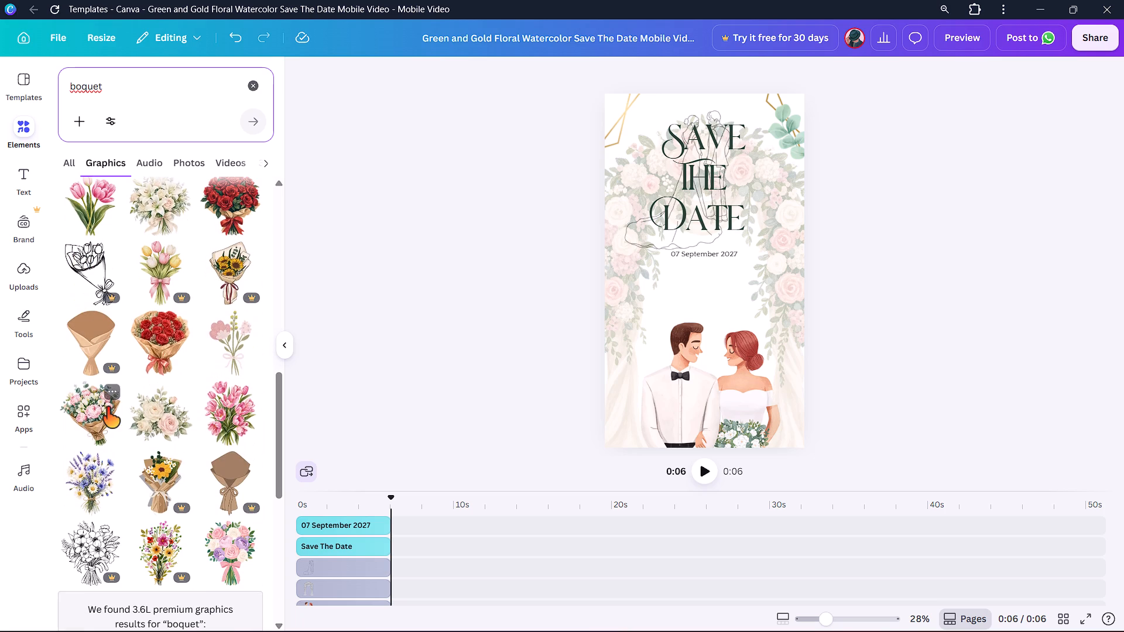
left_click(155, 208)
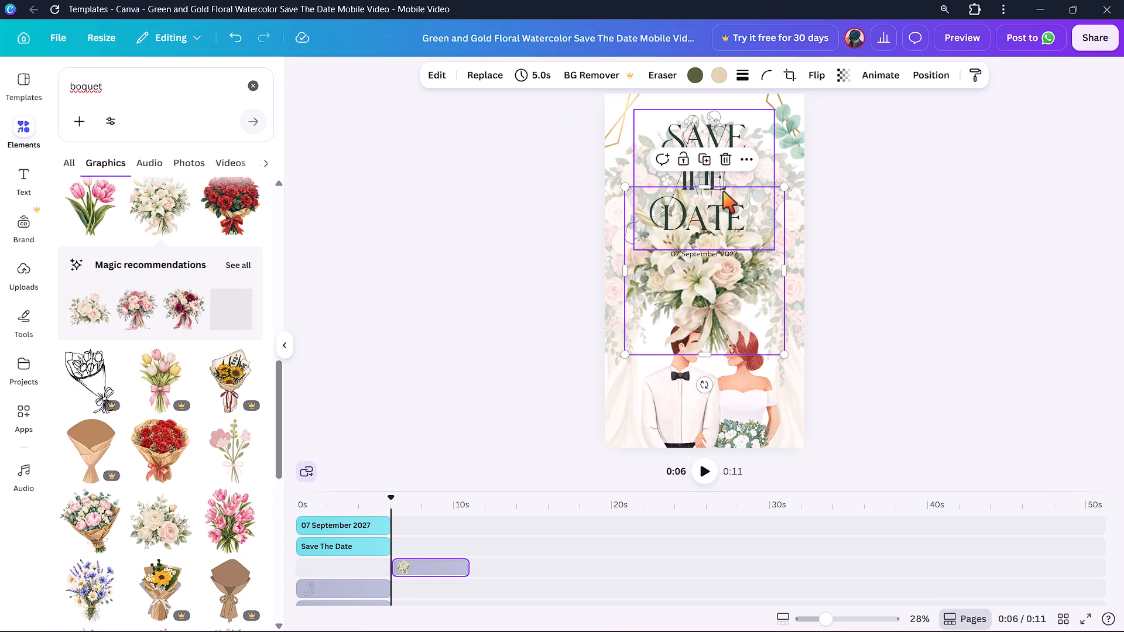
Shrink the white lily and rose bouquet, place it in the page's upper-left corner, and set its transparency to 57.
left_click_drag(717, 283, 773, 159)
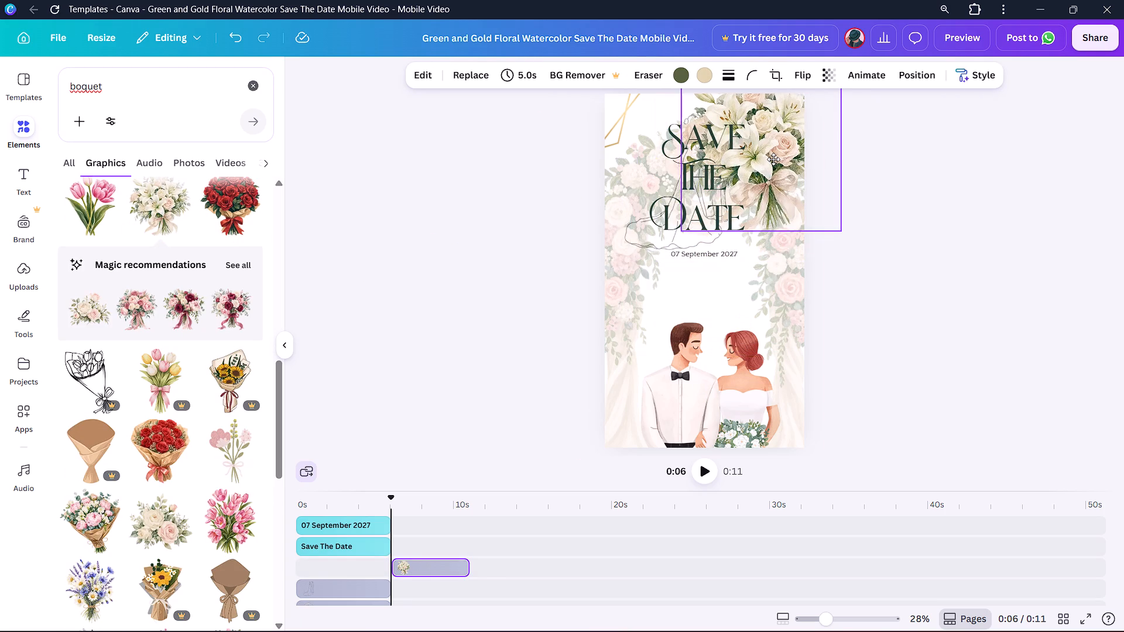
left_click_drag(773, 159, 647, 314)
left_click_drag(713, 216, 676, 298)
left_click_drag(622, 318, 650, 122)
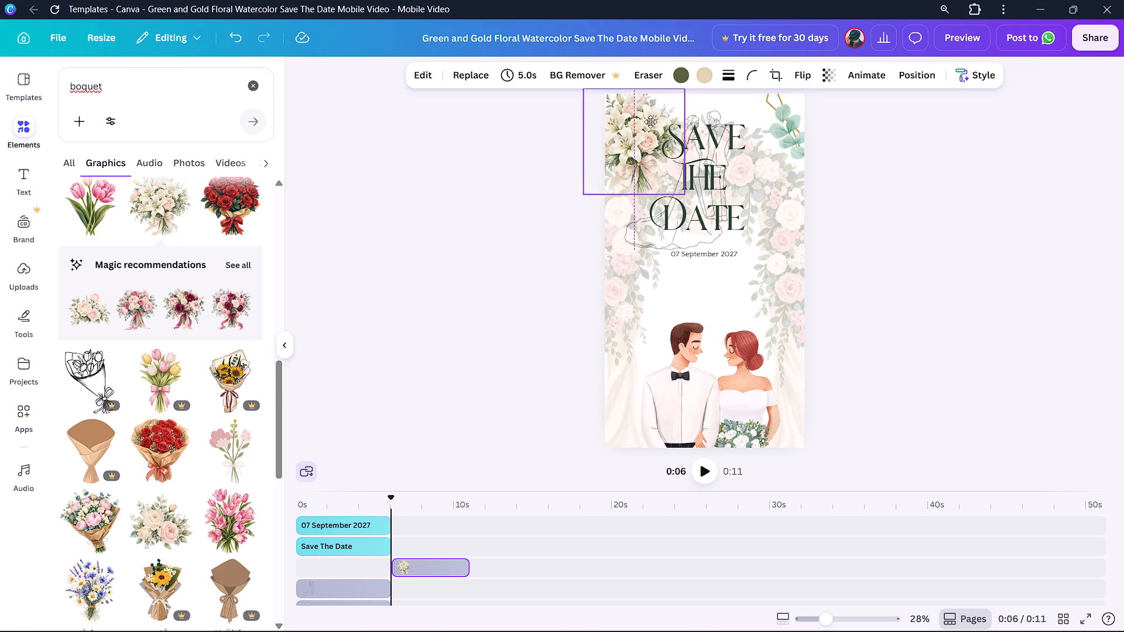
left_click_drag(650, 122, 658, 98)
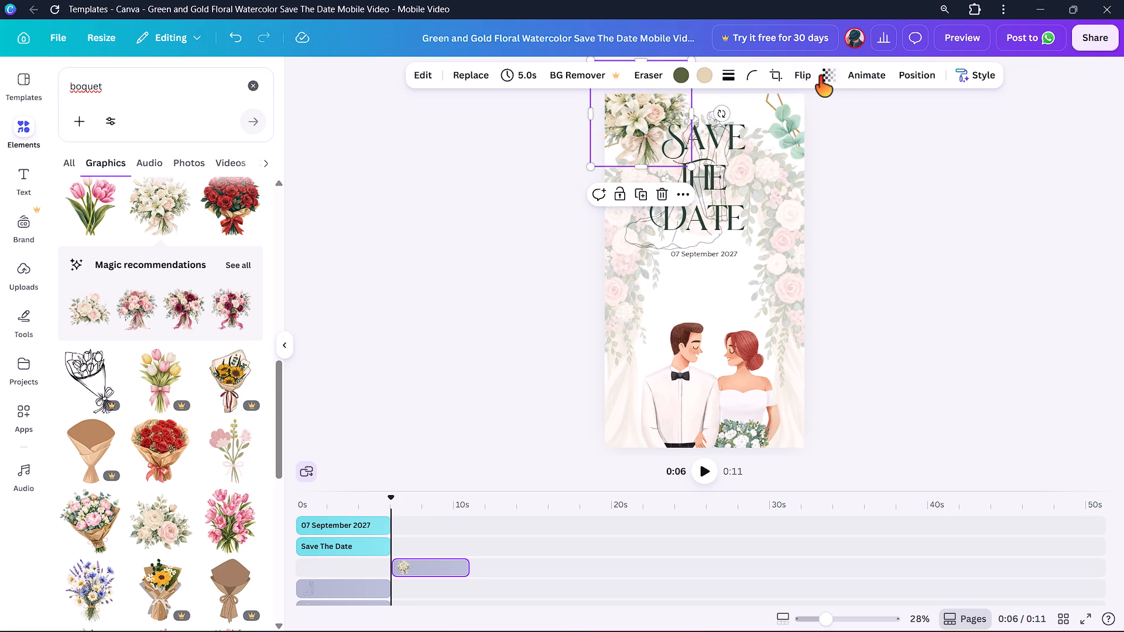
left_click(819, 76)
left_click(818, 128)
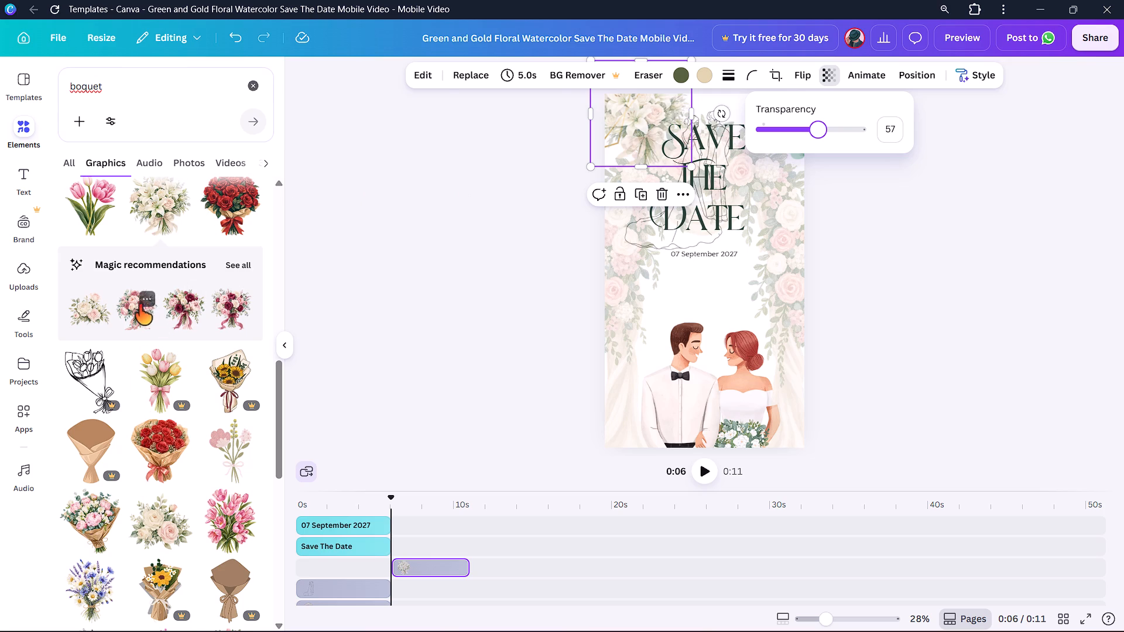
Add the pink rose bouquet from the recommendations, shrink it, place it at the page's top centre, and set its transparency to 53.
left_click(136, 307)
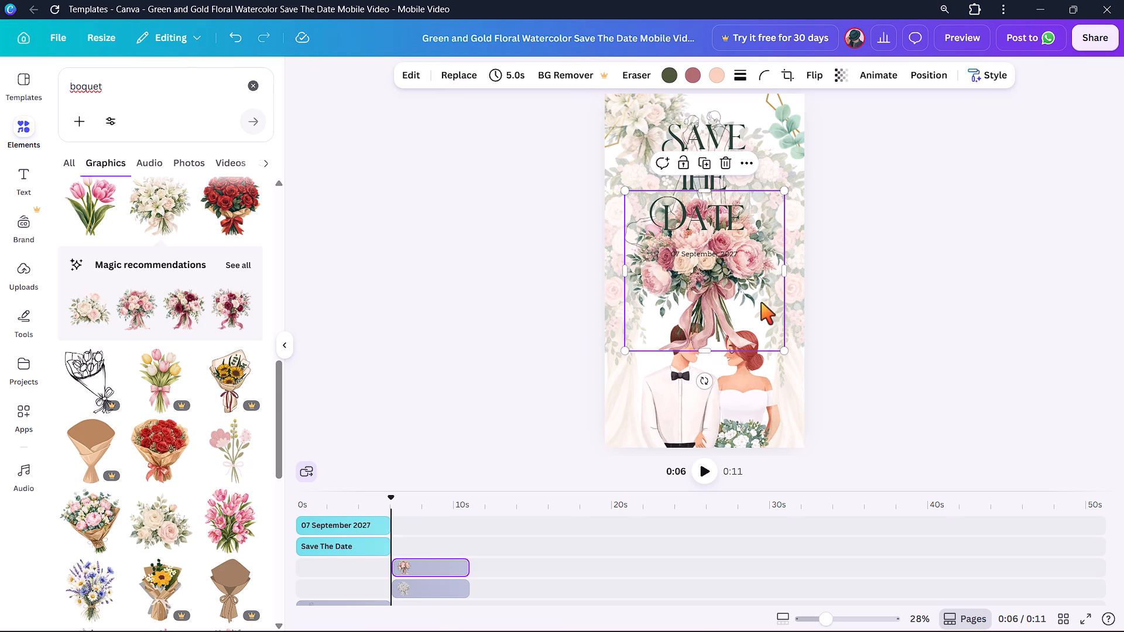
left_click_drag(786, 190, 760, 239)
left_click_drag(680, 312, 706, 146)
left_click(838, 74)
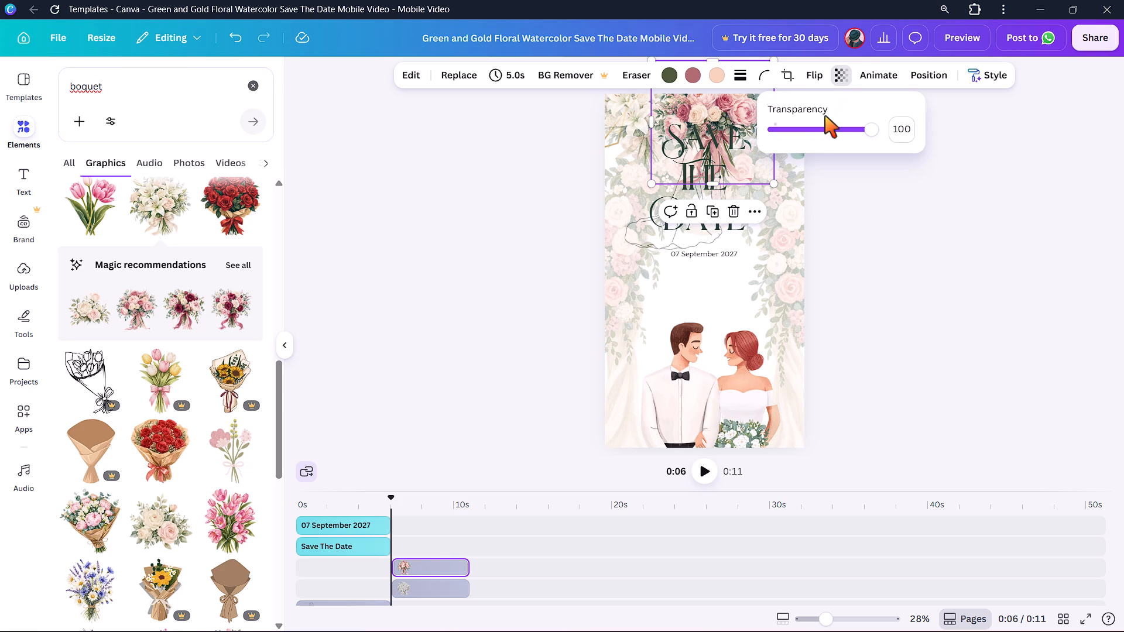
left_click(825, 126)
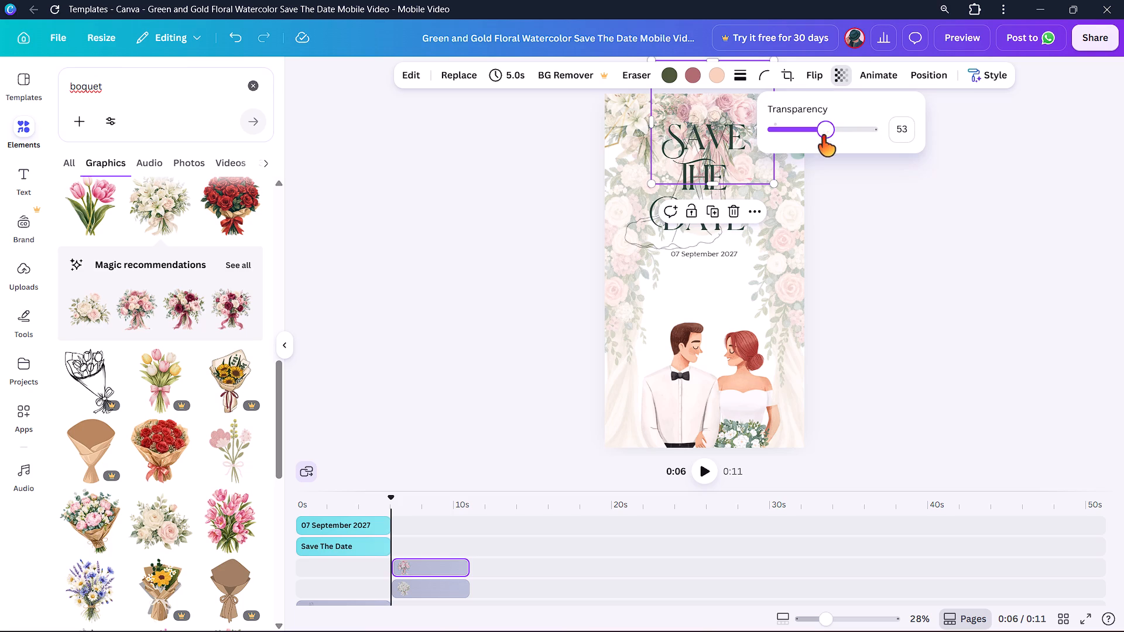
Add the white lily and rose bouquet again, place it in the page's upper-right corner, and fade it to match the others.
left_click(137, 213)
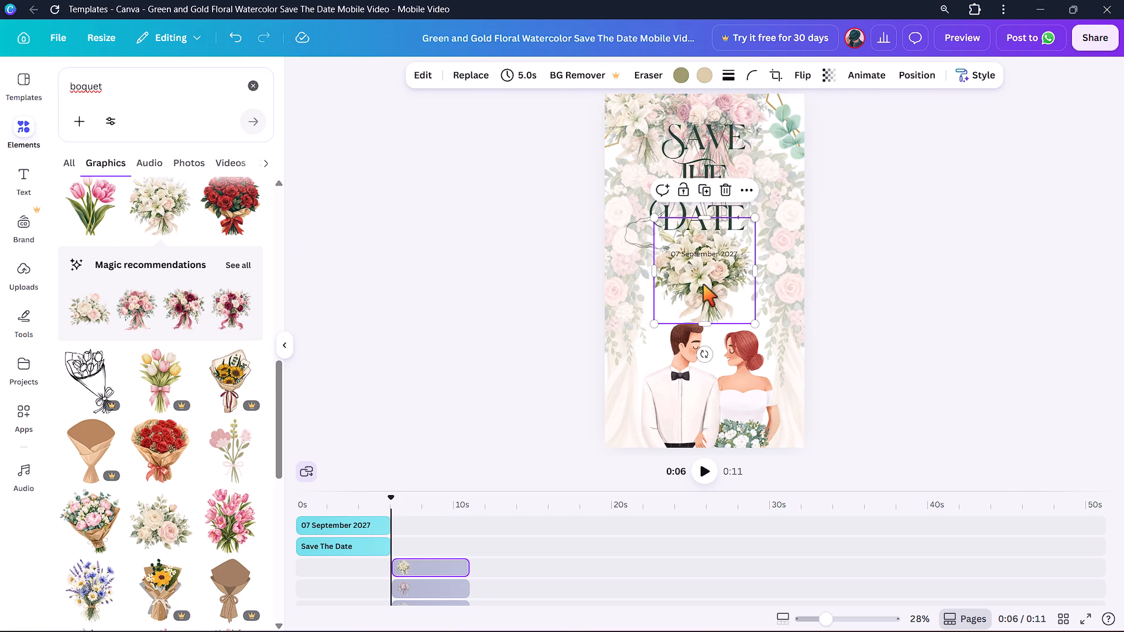
left_click_drag(701, 293, 782, 145)
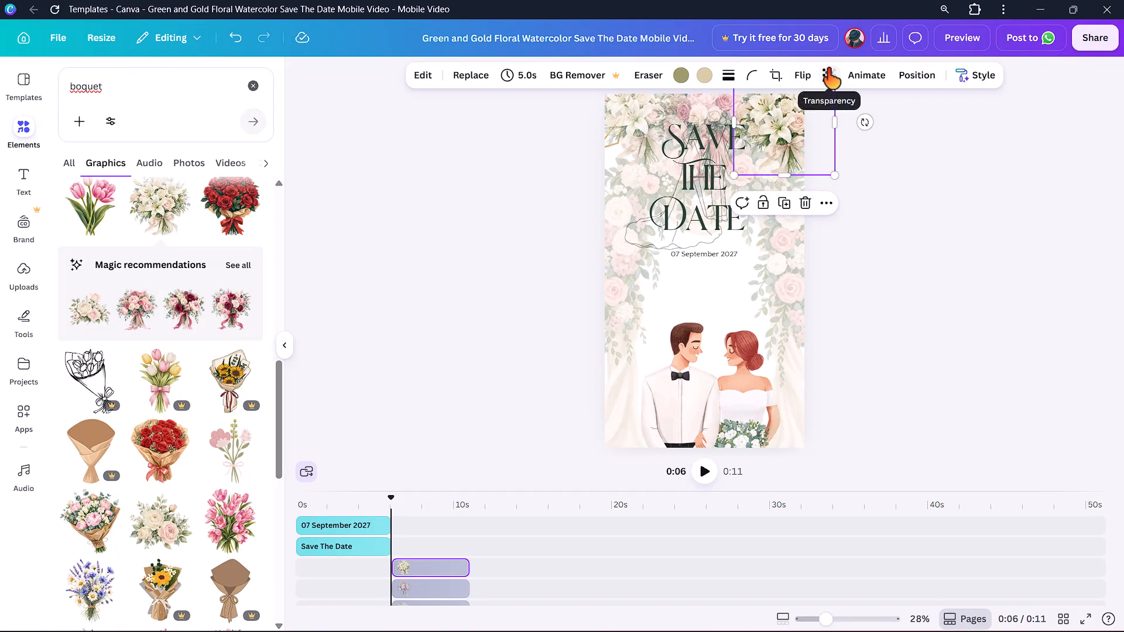
left_click(827, 68)
left_click(802, 126)
left_click(865, 274)
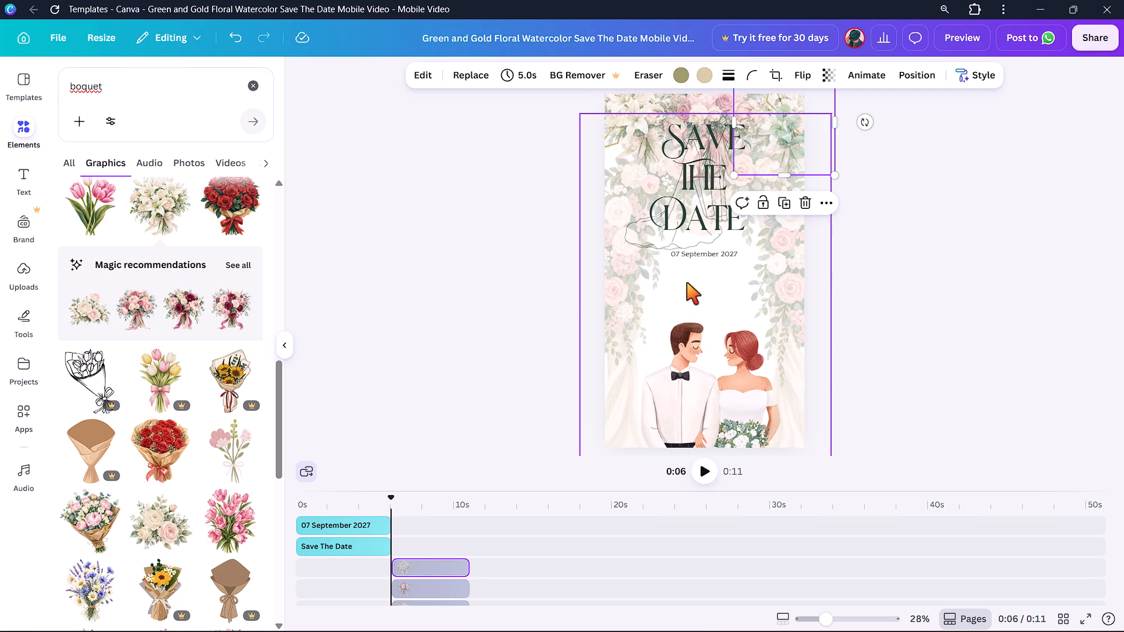
Add the black-wrapped red rose bouquet from the boquet graphics, shrink it, and place it over the bride's bouquet.
scroll(104, 481, "down", 2)
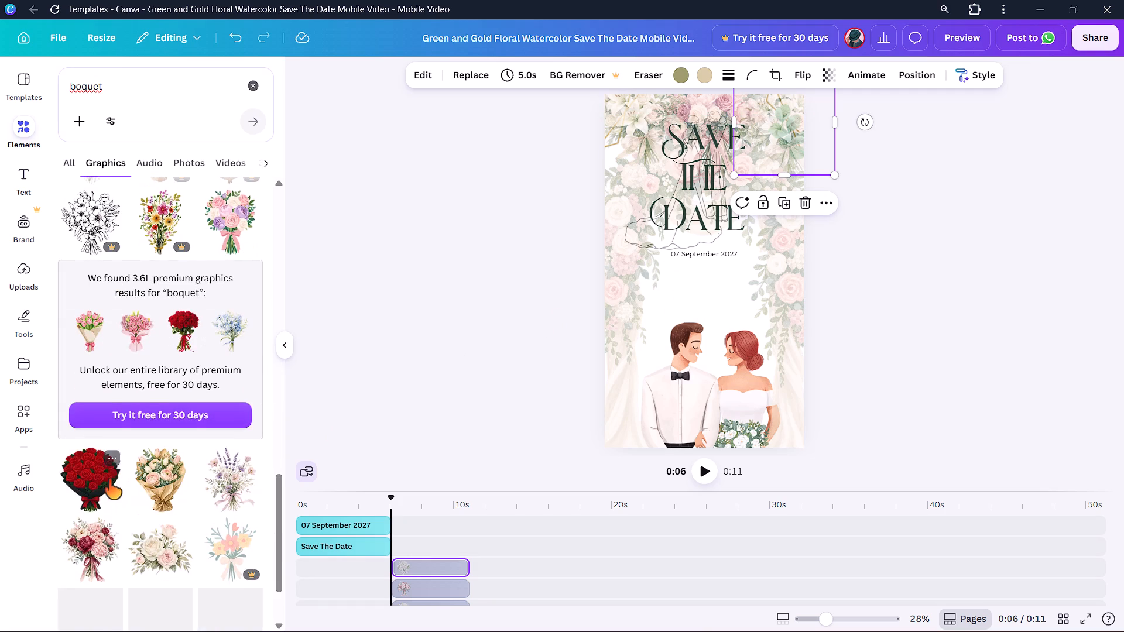
scroll(108, 419, "down", 2)
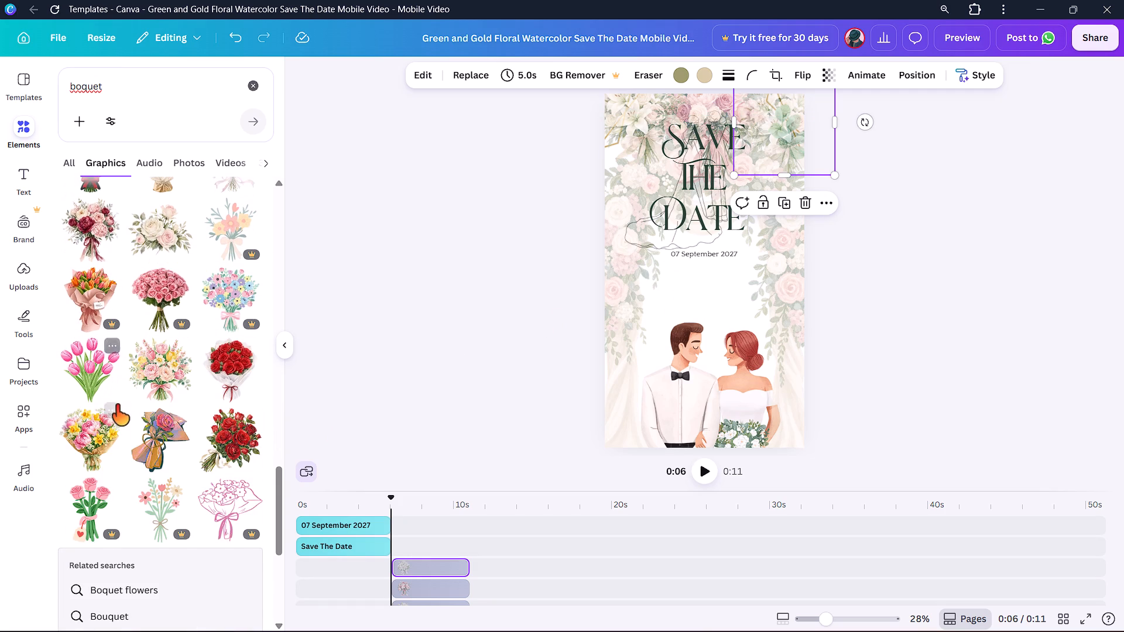
scroll(121, 406, "down", 3)
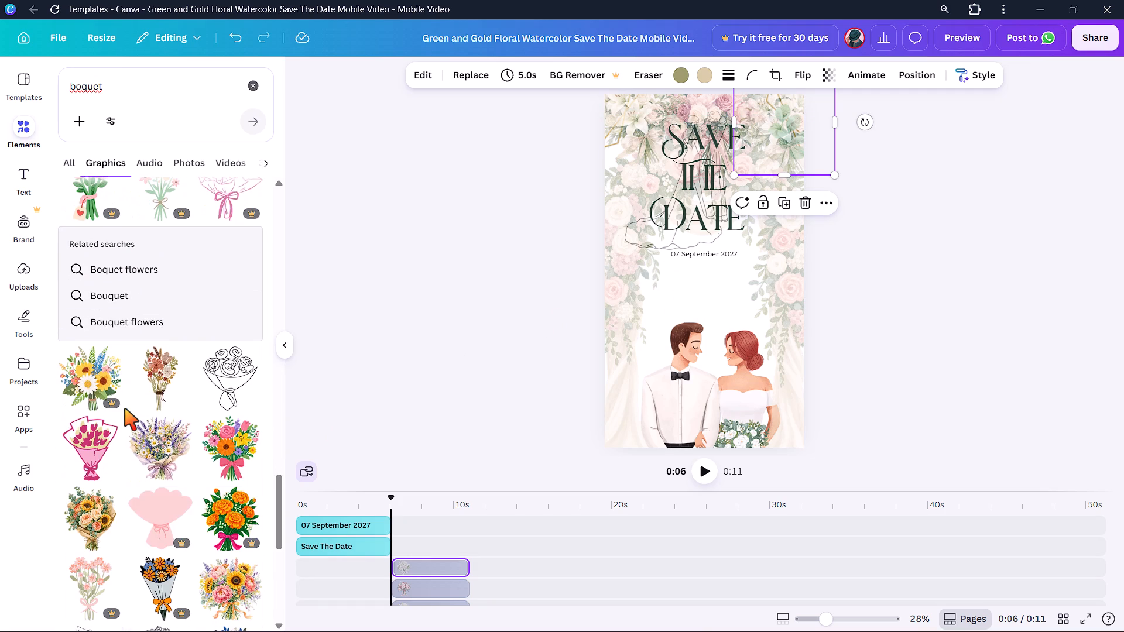
scroll(128, 407, "down", 1)
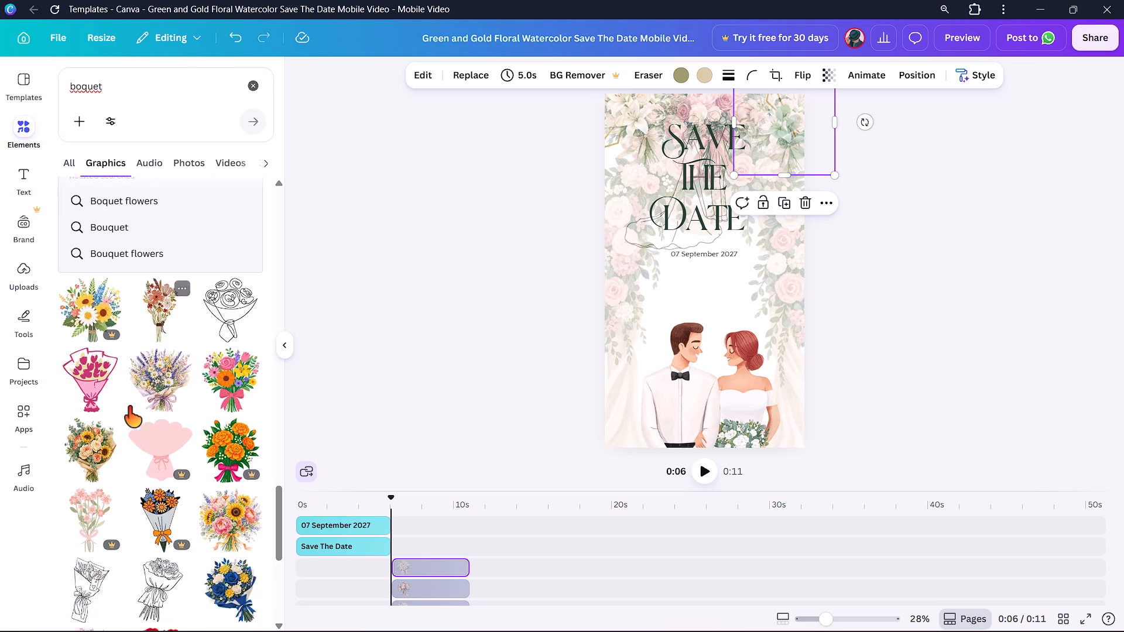
scroll(129, 401, "up", 3)
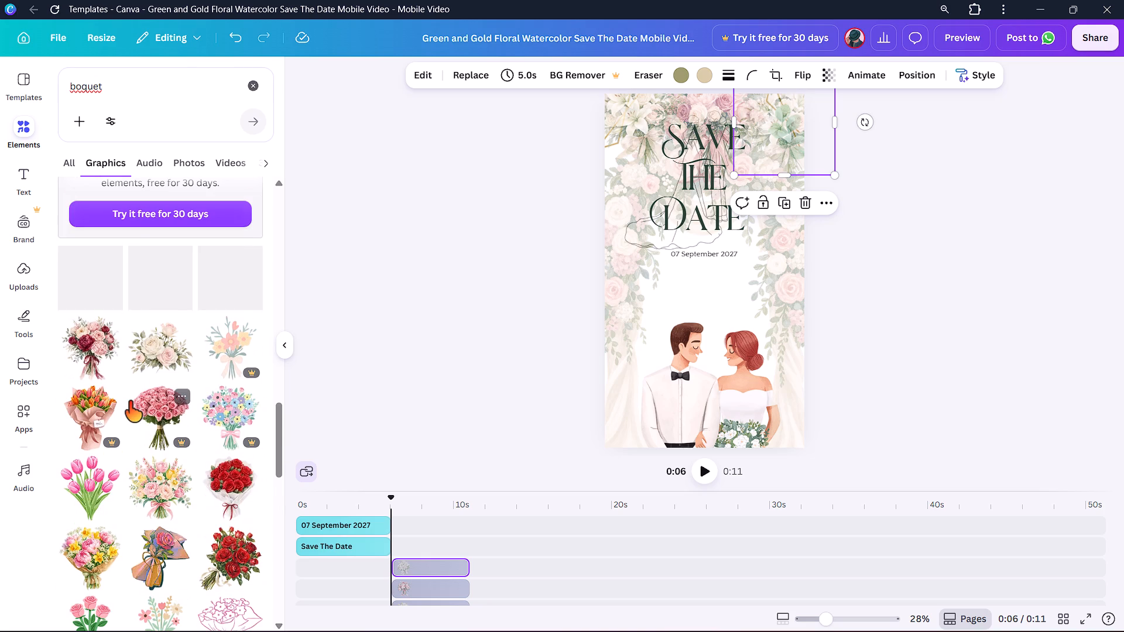
left_click(70, 262)
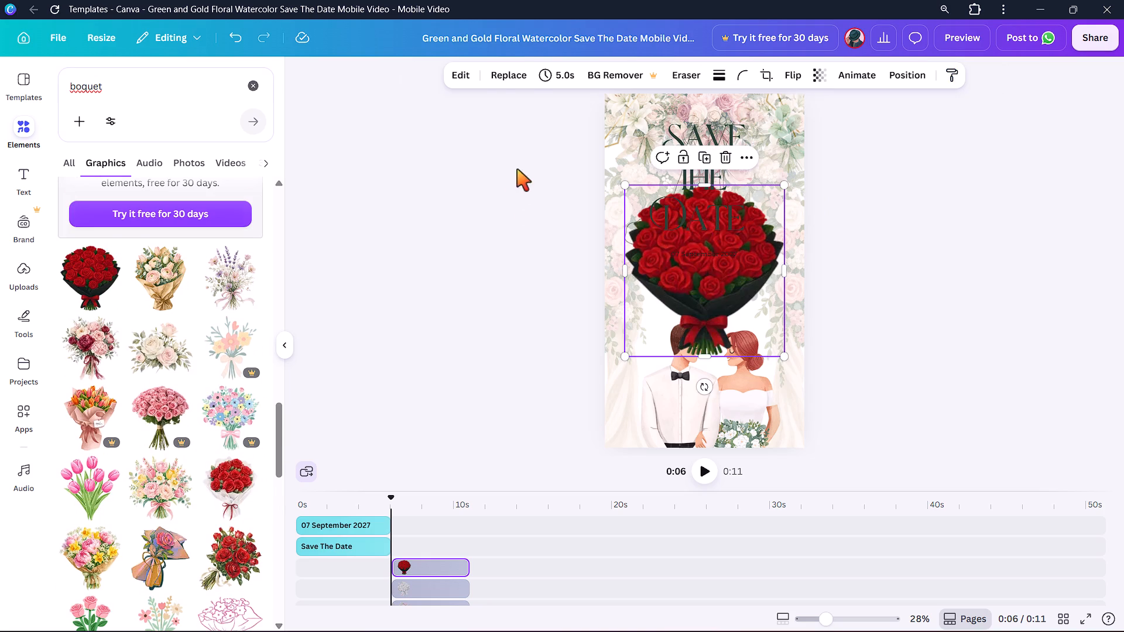
left_click_drag(784, 187, 747, 294)
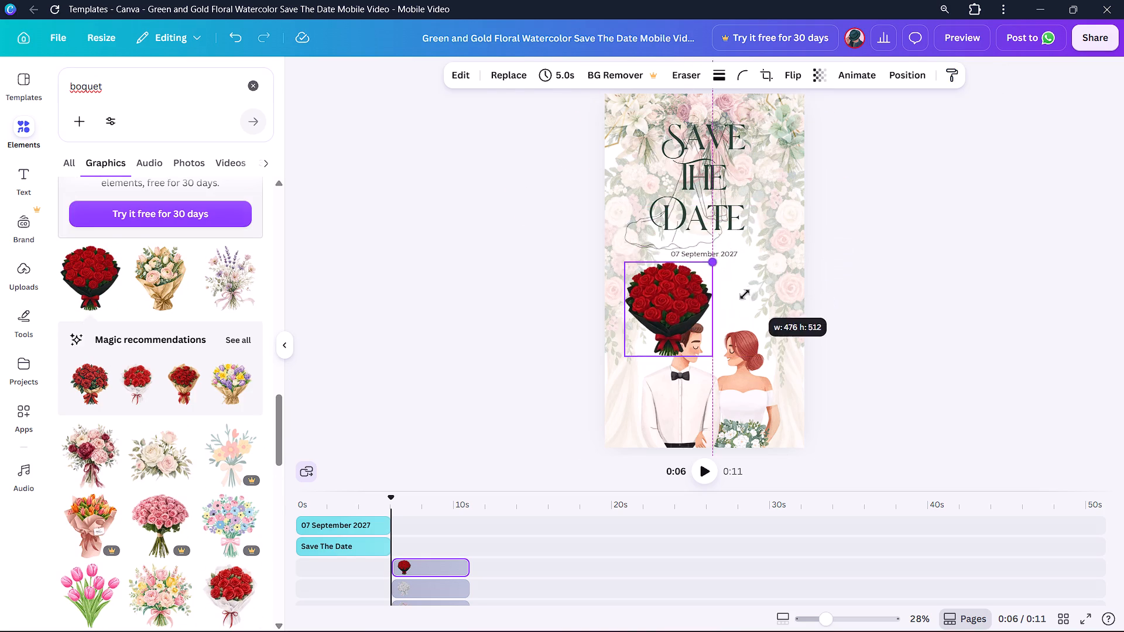
left_click_drag(670, 286, 702, 374)
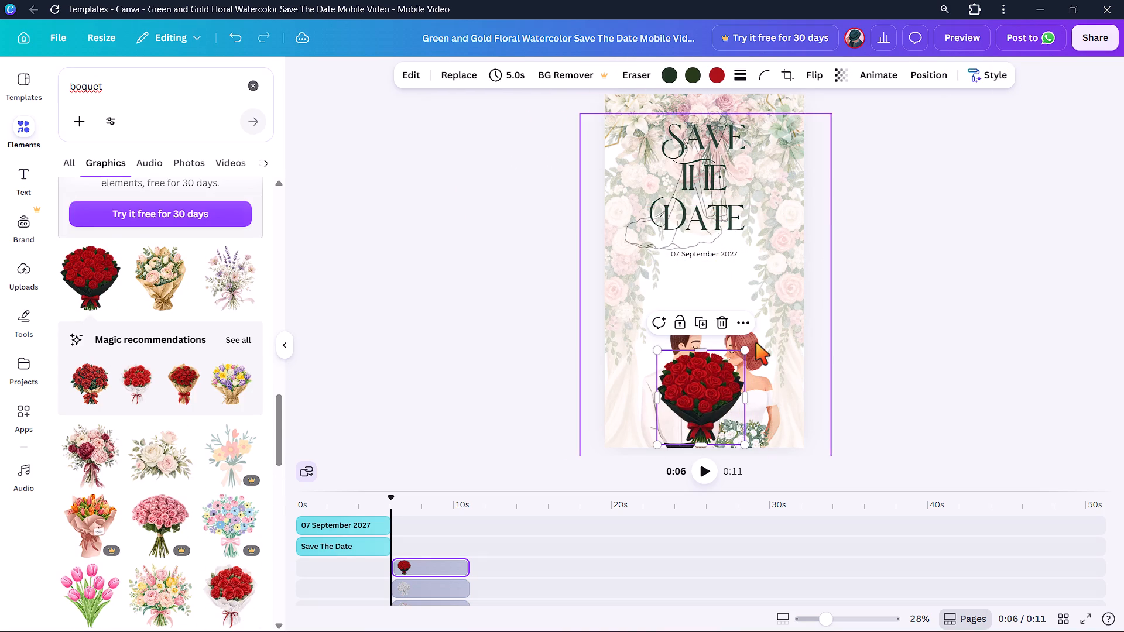
left_click_drag(745, 351, 721, 393)
left_click_drag(684, 413, 721, 437)
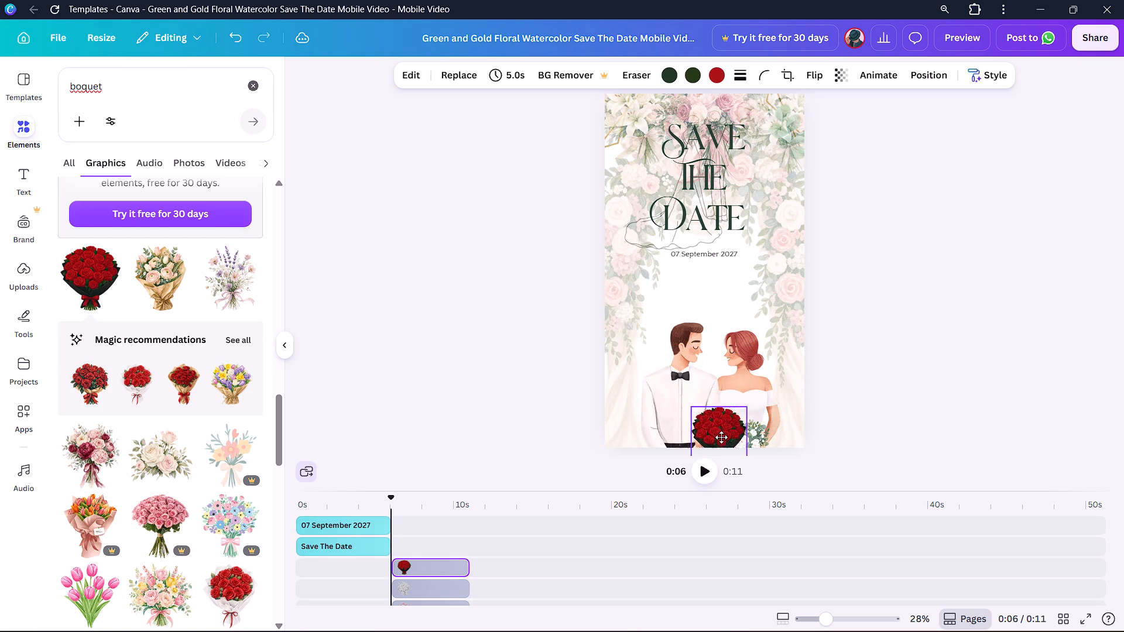
left_click_drag(721, 437, 739, 440)
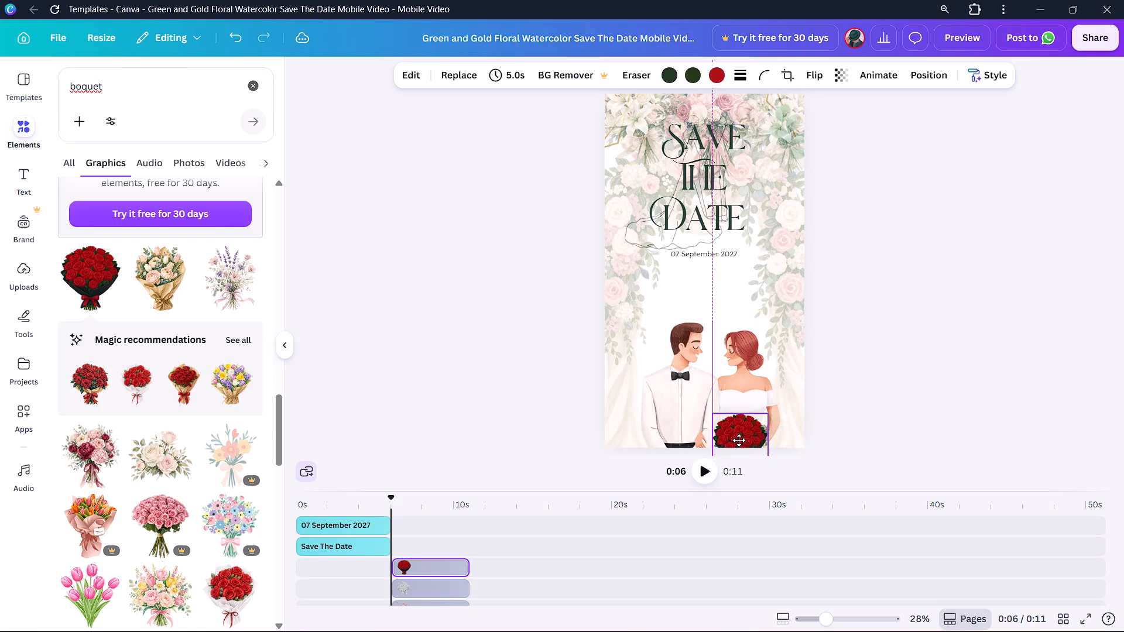
left_click_drag(739, 440, 742, 439)
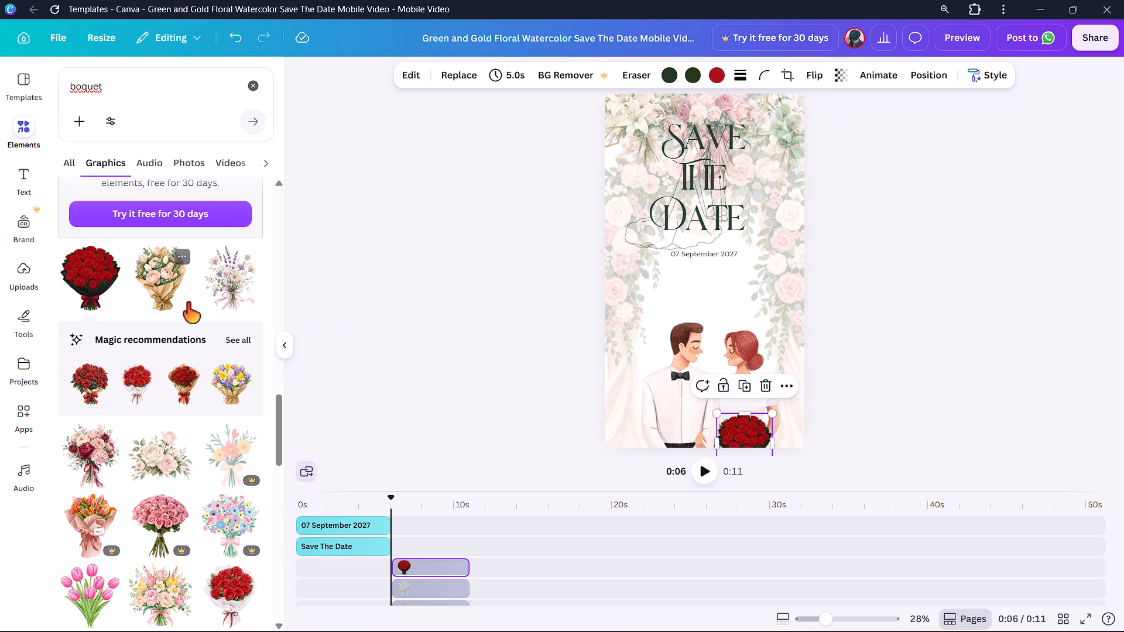
Add the leafy red rose bouquet from the boquet graphics, shrink it, and try it in front of the couple.
scroll(187, 303, "down", 2)
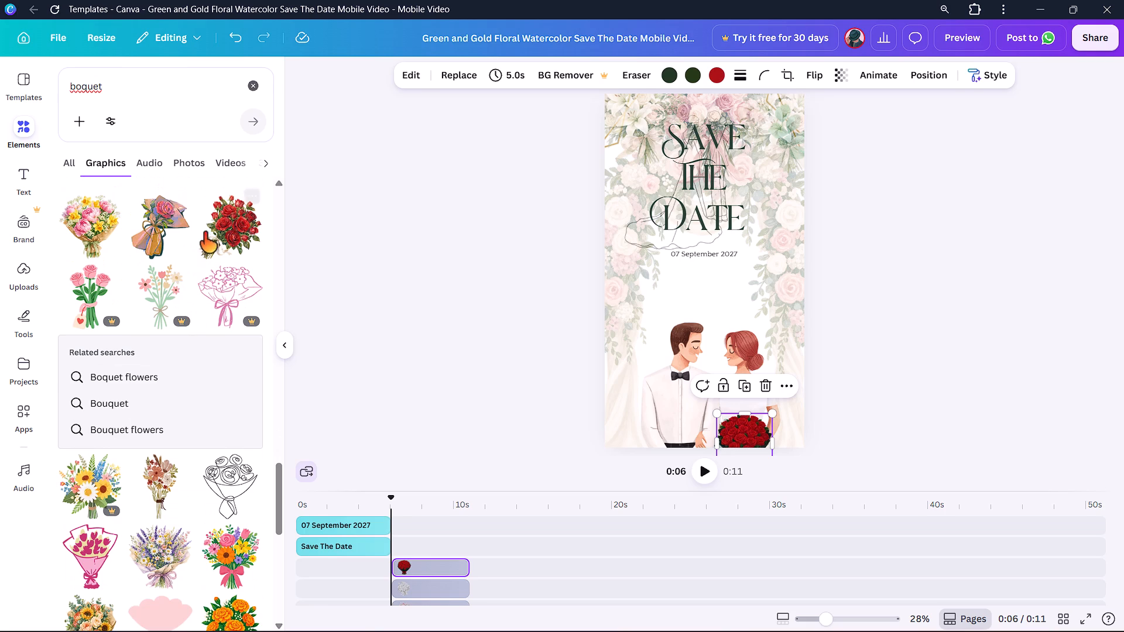
left_click(215, 224)
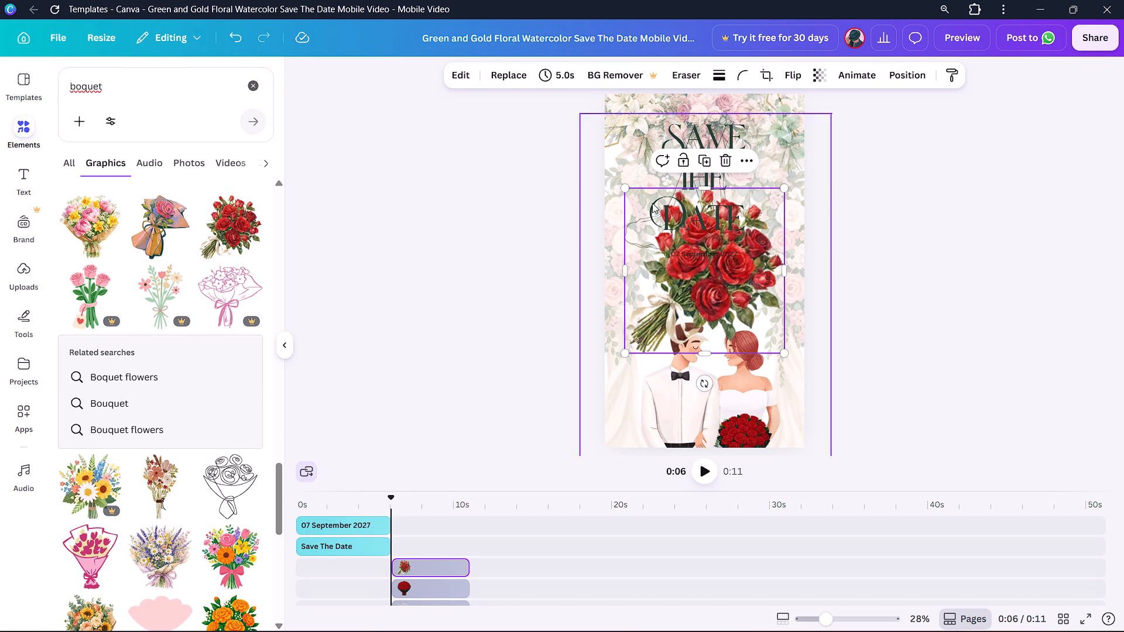
left_click_drag(786, 193, 760, 236)
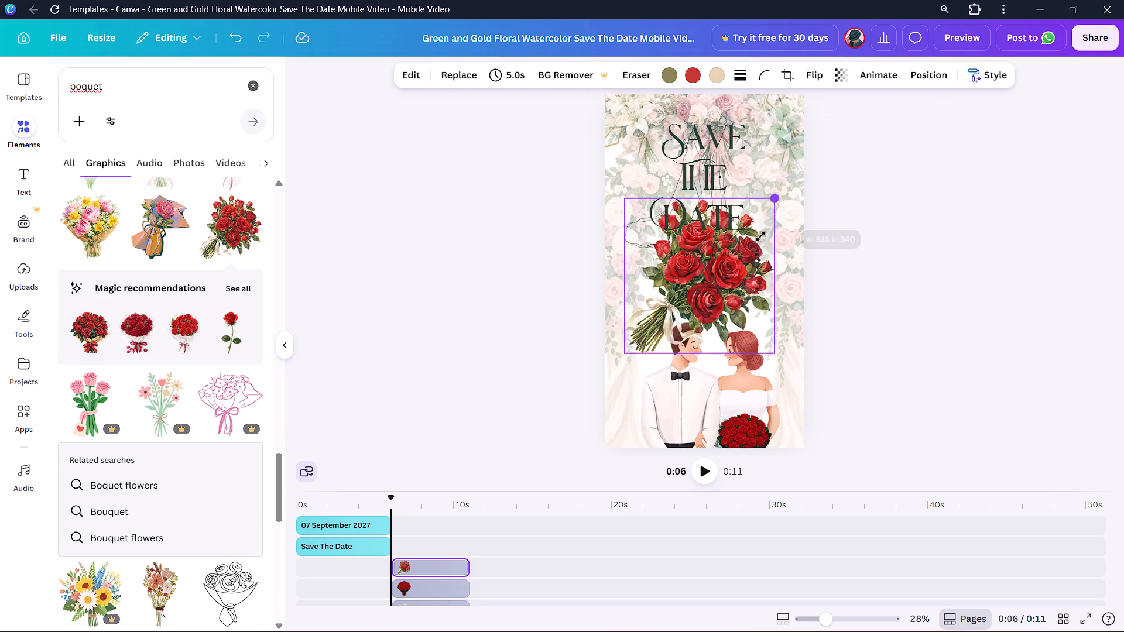
left_click_drag(760, 236, 732, 276)
left_click_drag(651, 310, 721, 437)
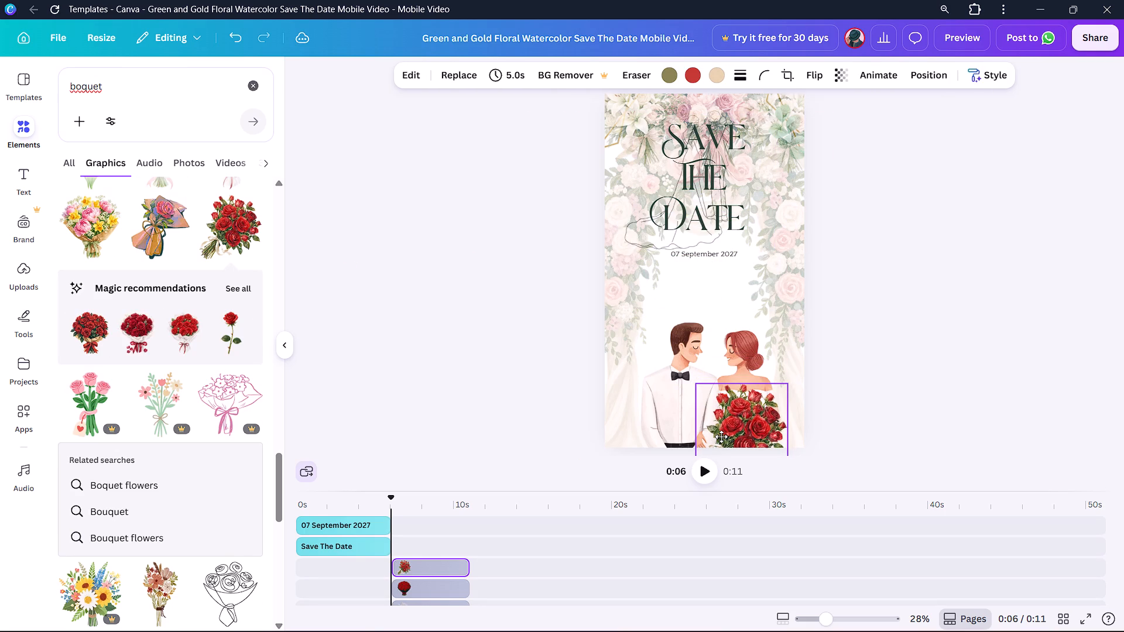
left_click_drag(721, 437, 687, 383)
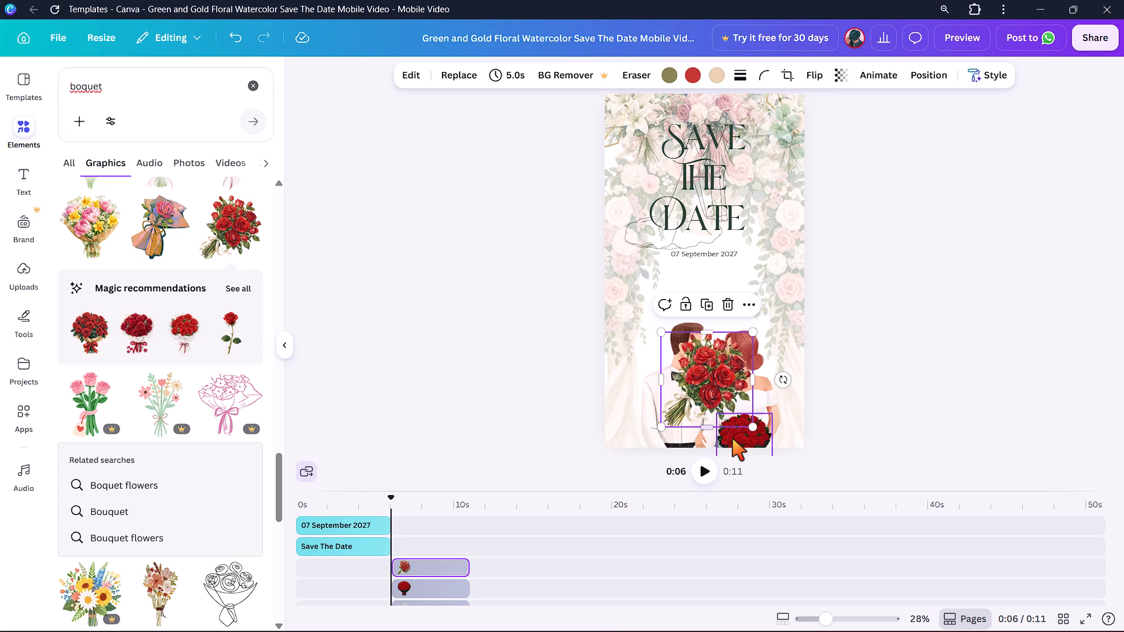
Move the black-wrapped bouquet above the groom, and fit the leafy red rose bouquet, made smaller, over the bride's bouquet.
left_click_drag(732, 439, 655, 303)
left_click_drag(695, 373, 736, 433)
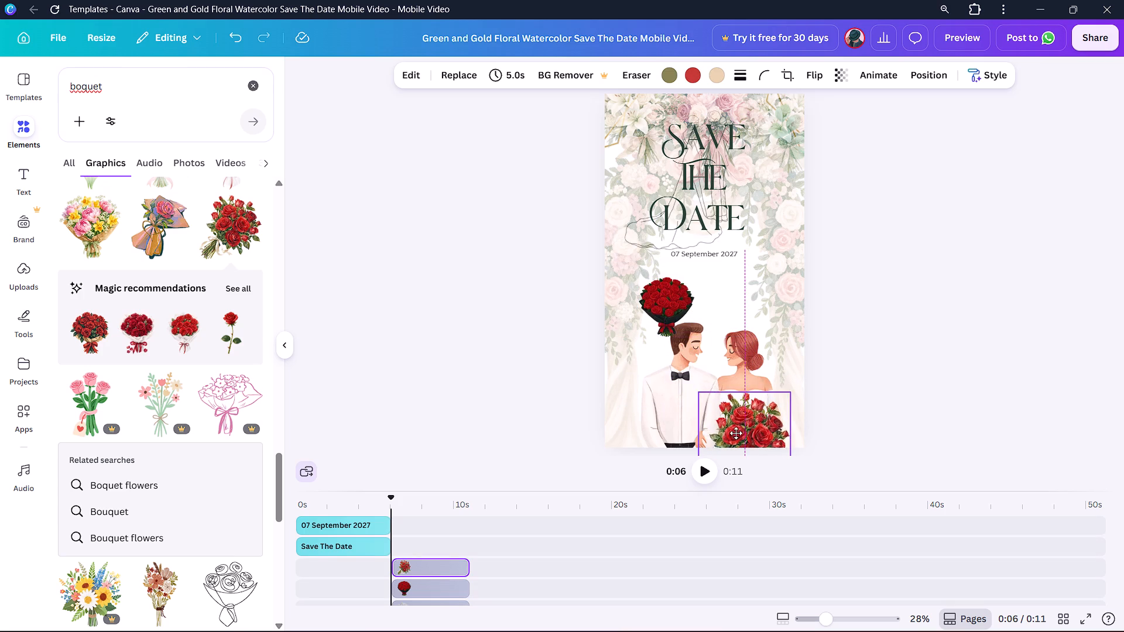
left_click_drag(736, 433, 726, 427)
left_click_drag(781, 386, 779, 394)
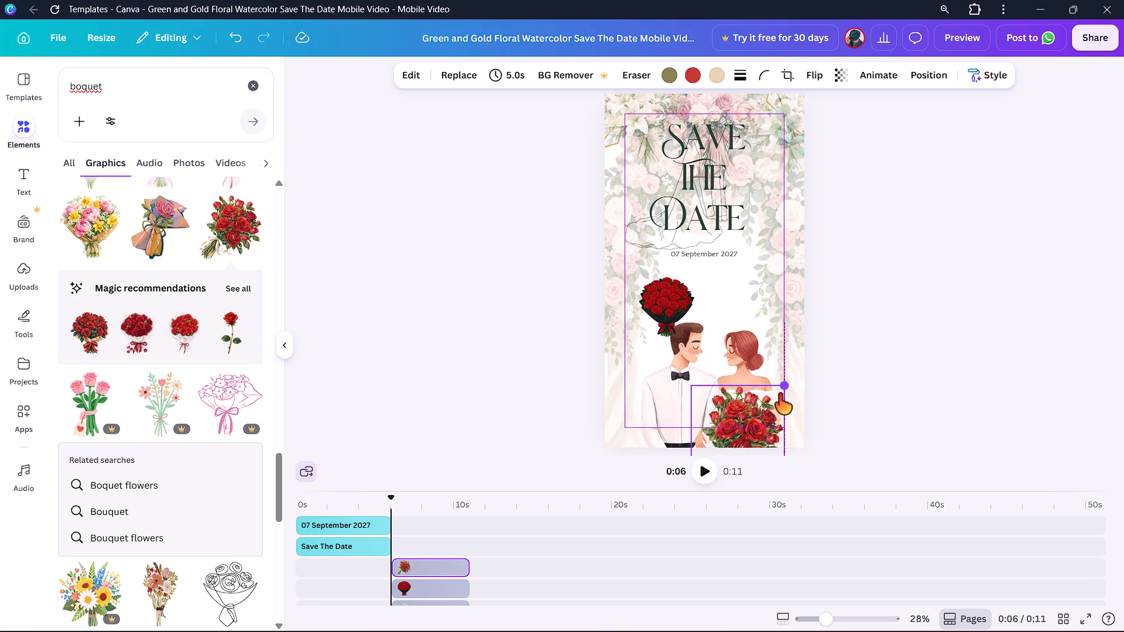
left_click_drag(779, 394, 770, 403)
left_click(734, 433)
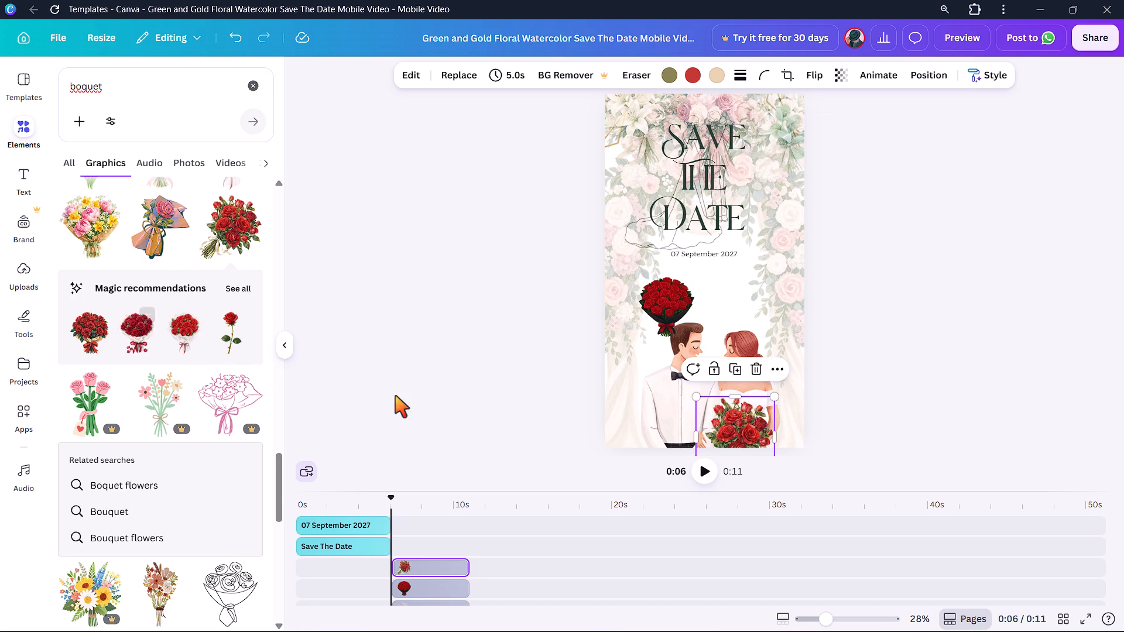
Add the red-ribboned rose bouquet from the recommendations, move the leafy bouquet aside, and shrink the new one to fit over the bride's bouquet.
left_click(136, 342)
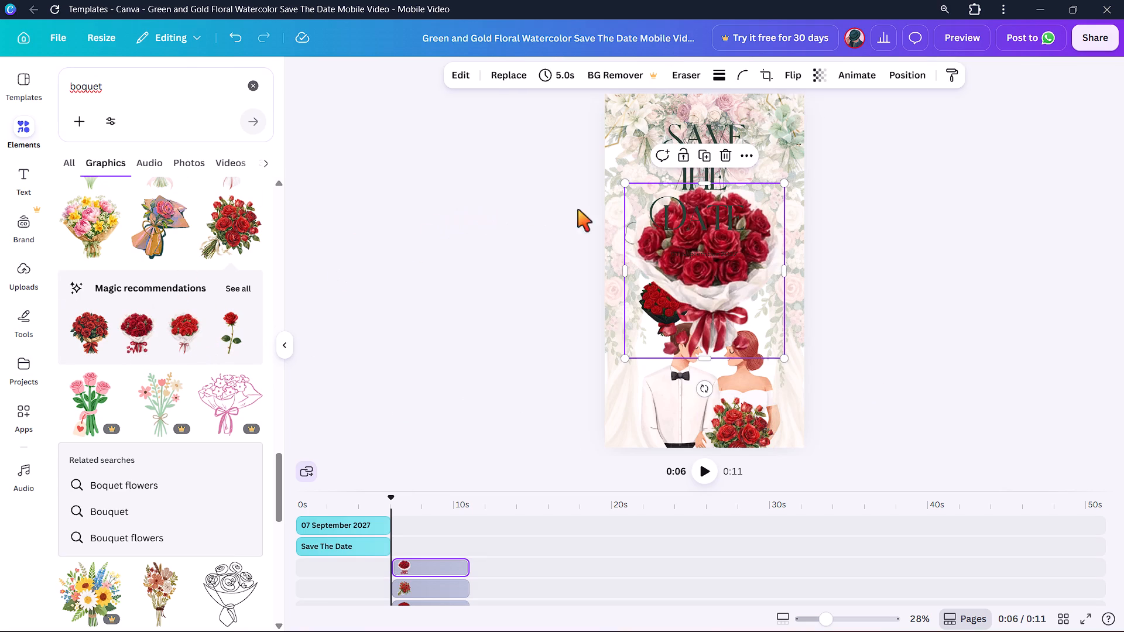
left_click_drag(733, 434, 641, 377)
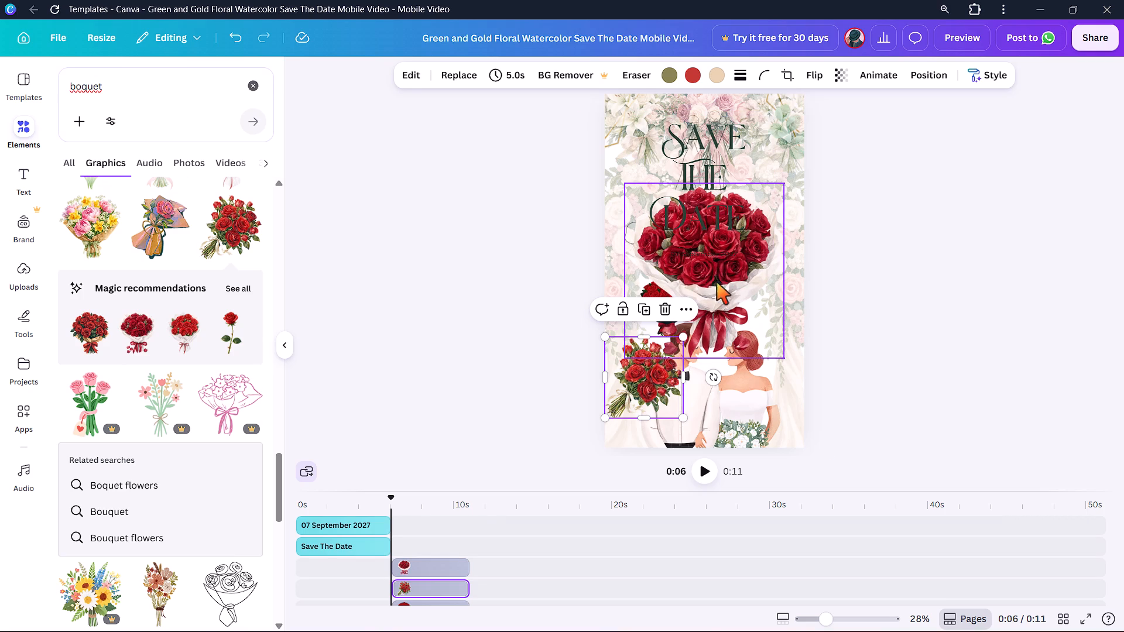
left_click(724, 263)
left_click_drag(786, 183, 756, 225)
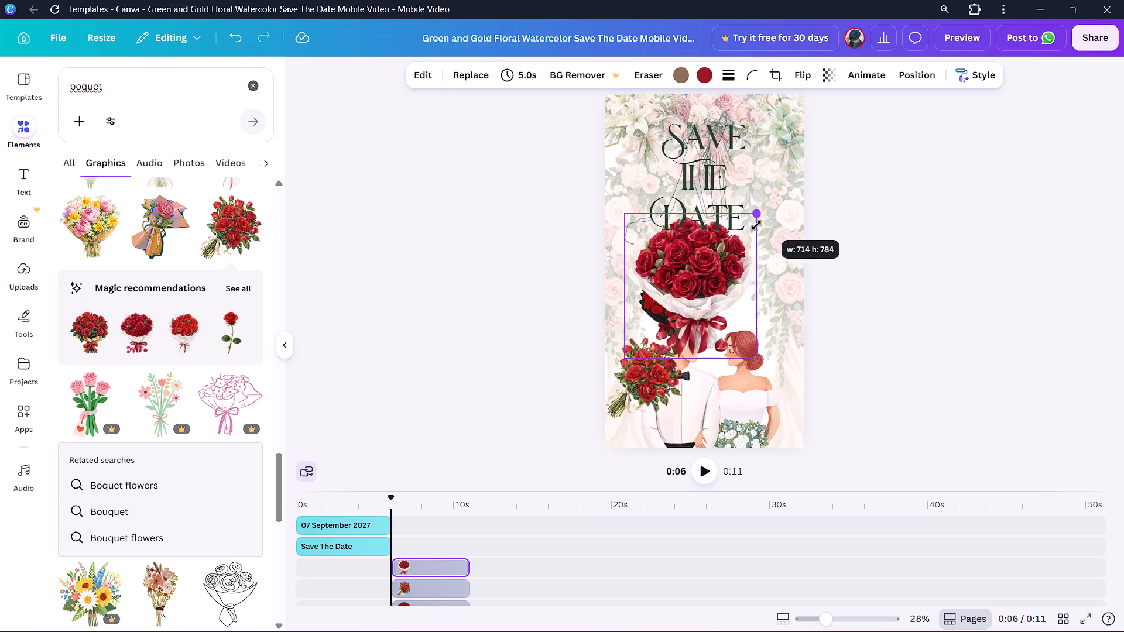
left_click_drag(756, 225, 735, 257)
left_click_drag(660, 305, 714, 451)
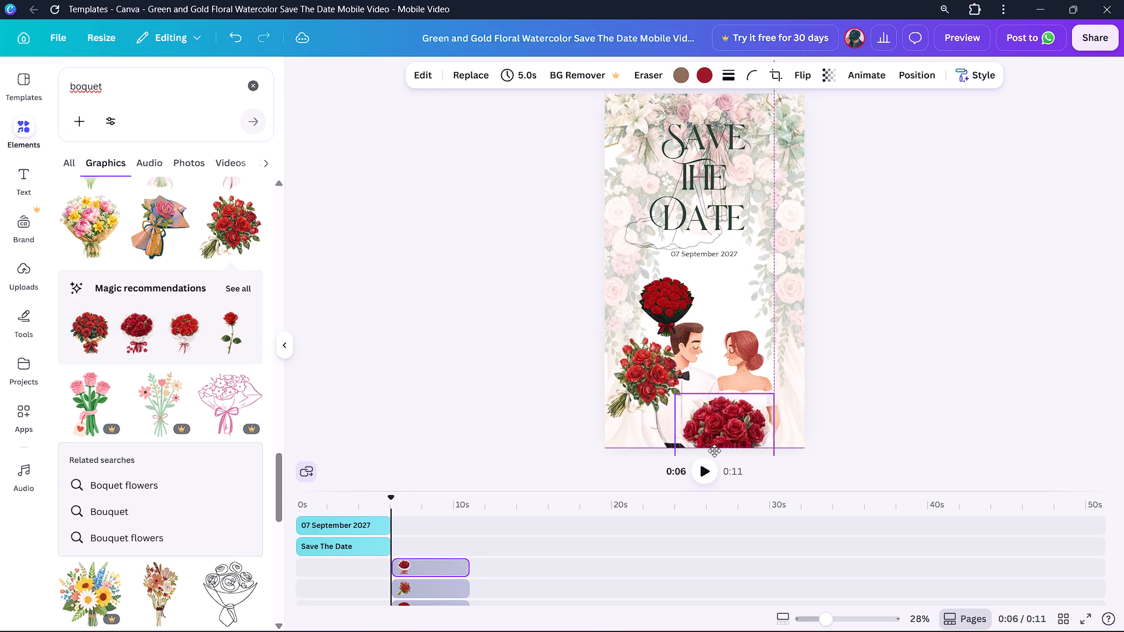
left_click_drag(714, 451, 725, 451)
left_click_drag(794, 390, 789, 397)
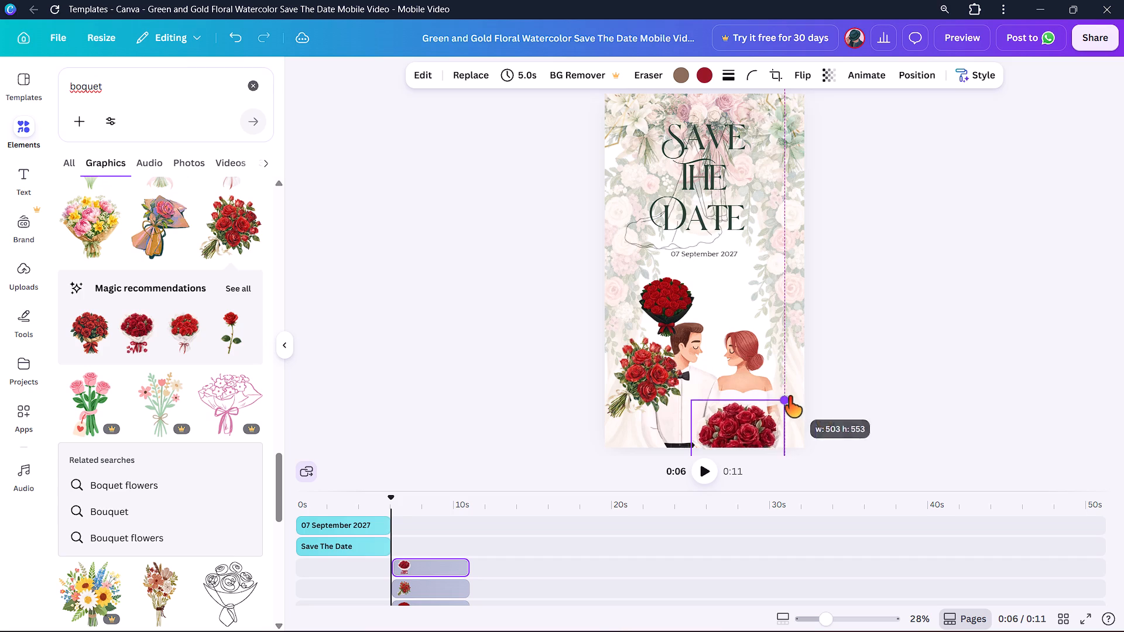
left_click_drag(789, 397, 779, 403)
left_click_drag(734, 425, 742, 404)
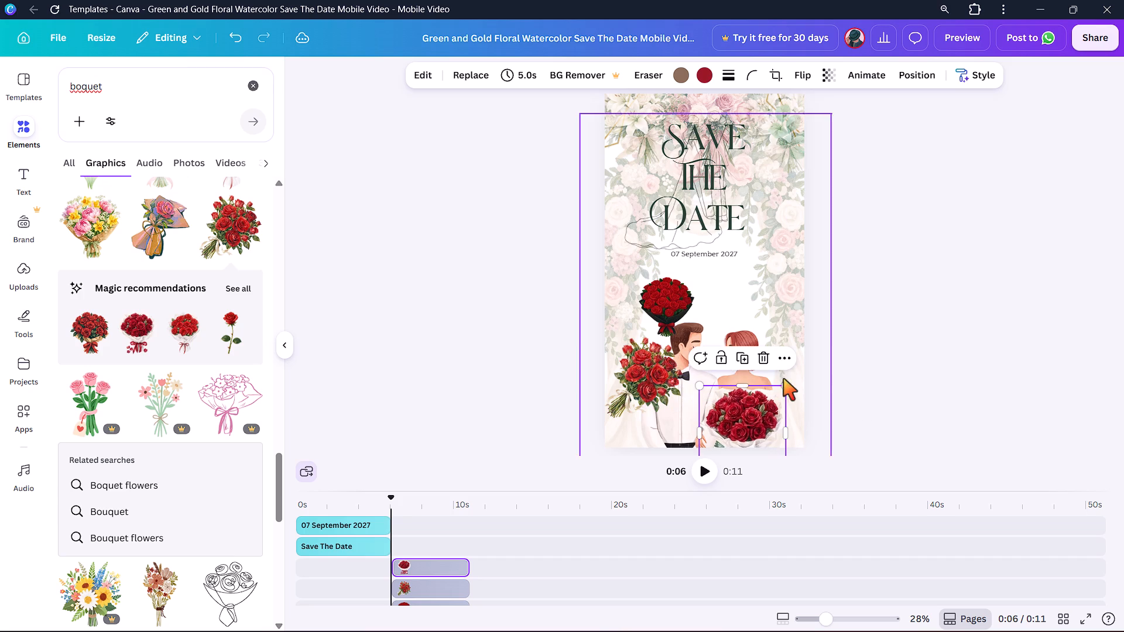
left_click_drag(786, 386, 770, 398)
left_click(734, 424)
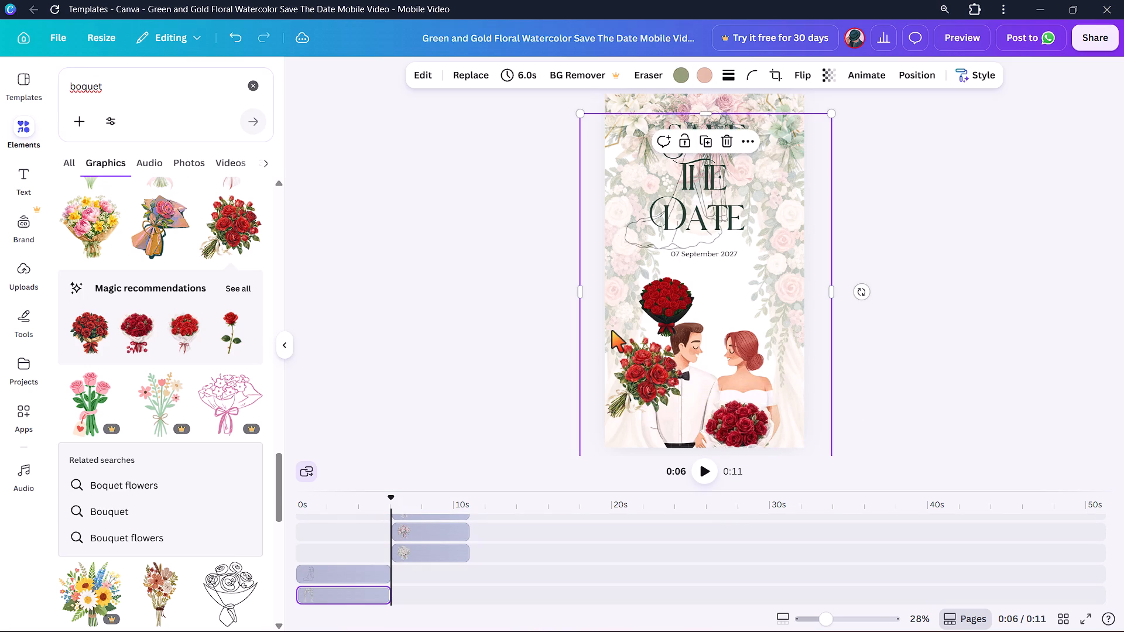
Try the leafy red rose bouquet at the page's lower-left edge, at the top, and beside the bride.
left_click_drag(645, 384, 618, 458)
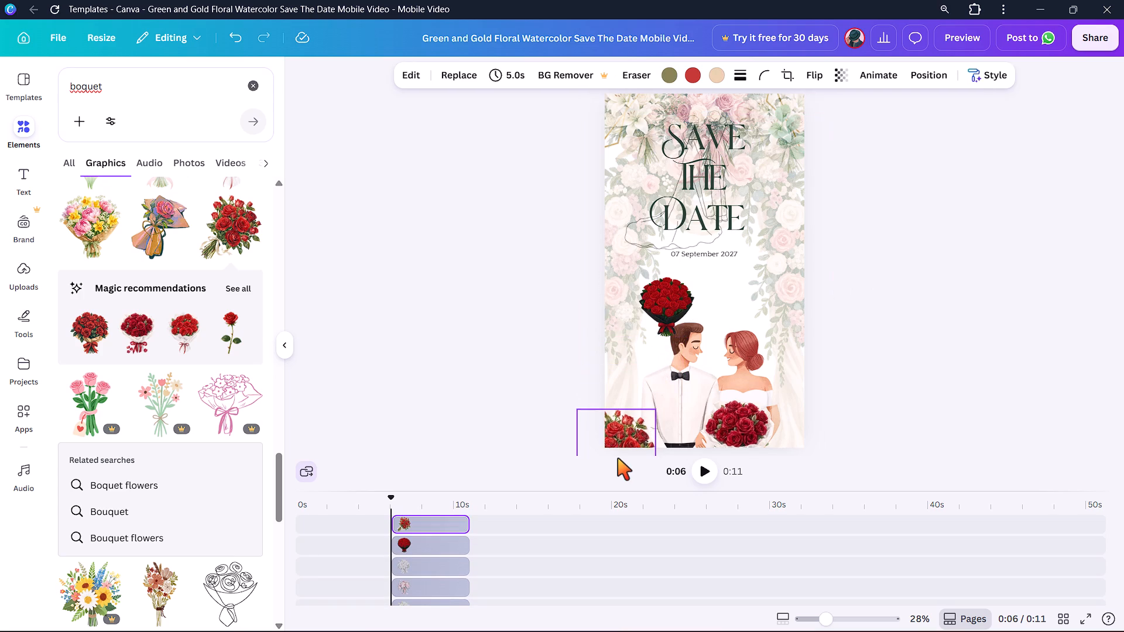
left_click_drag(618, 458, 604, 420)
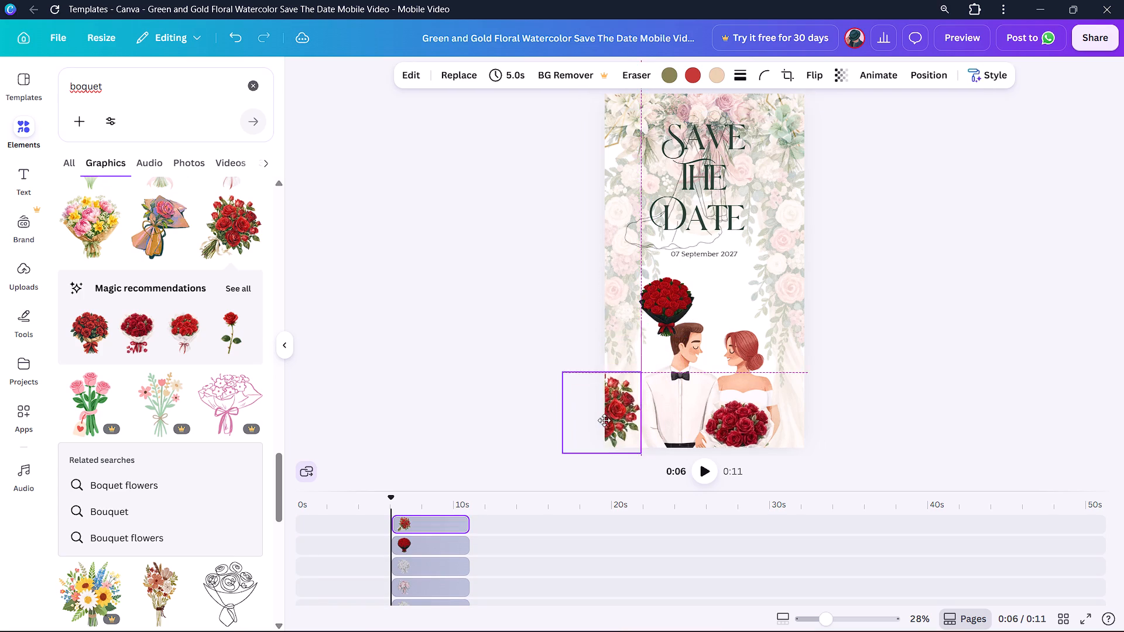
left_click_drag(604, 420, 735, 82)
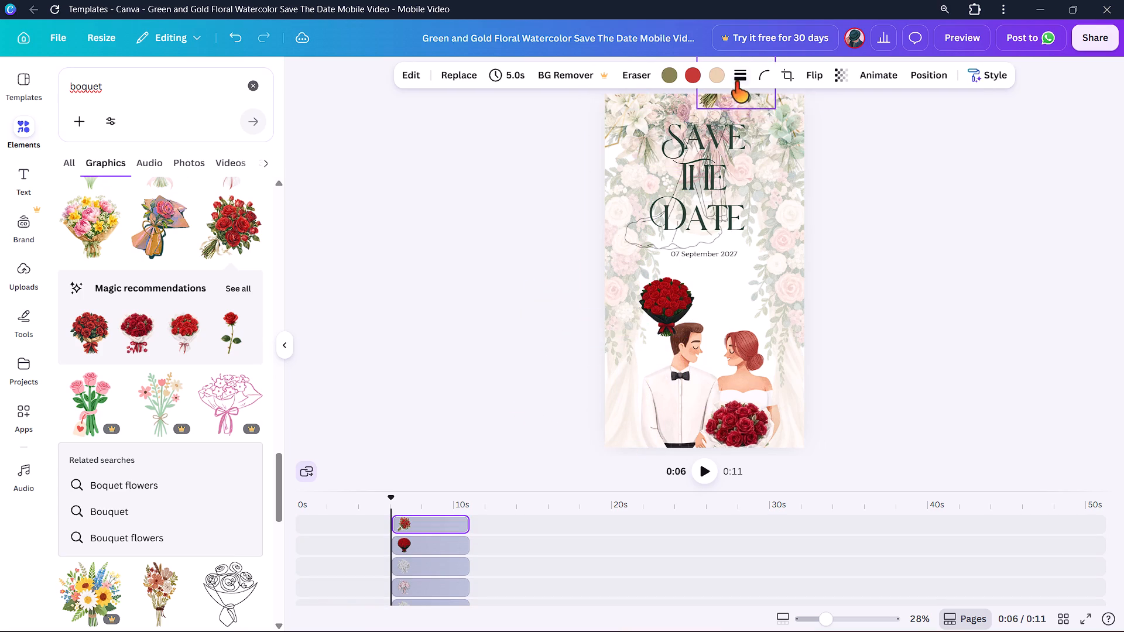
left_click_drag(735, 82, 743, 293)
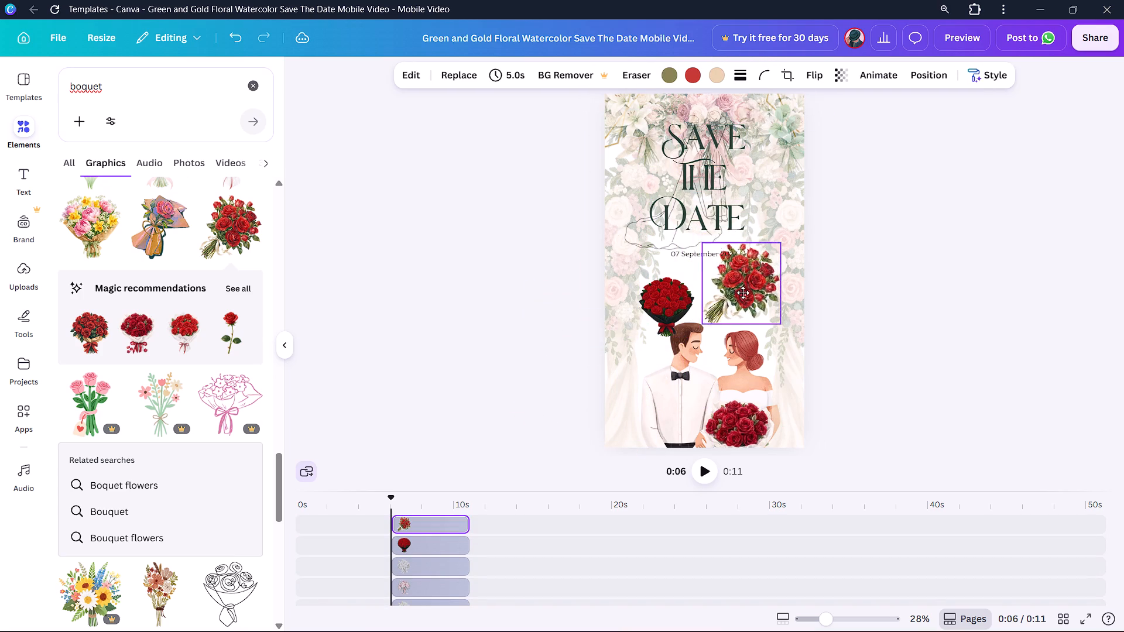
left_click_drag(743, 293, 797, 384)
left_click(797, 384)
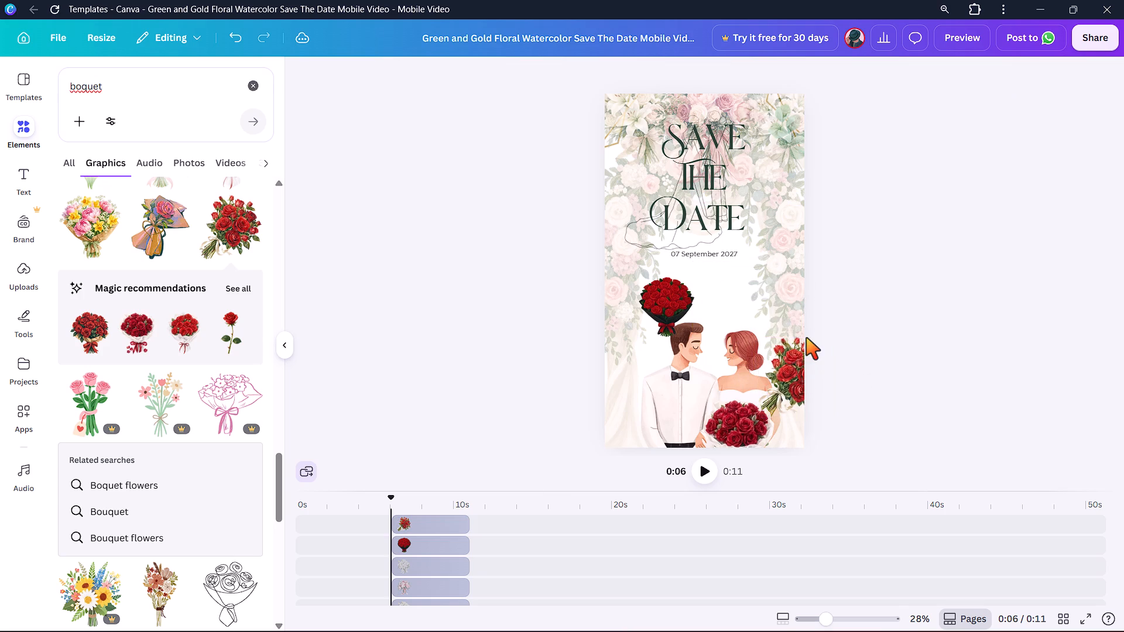
Delete the leafy red rose bouquet beside the bride and the black-wrapped rose bouquet above the groom.
left_click(790, 368)
left_click(813, 309)
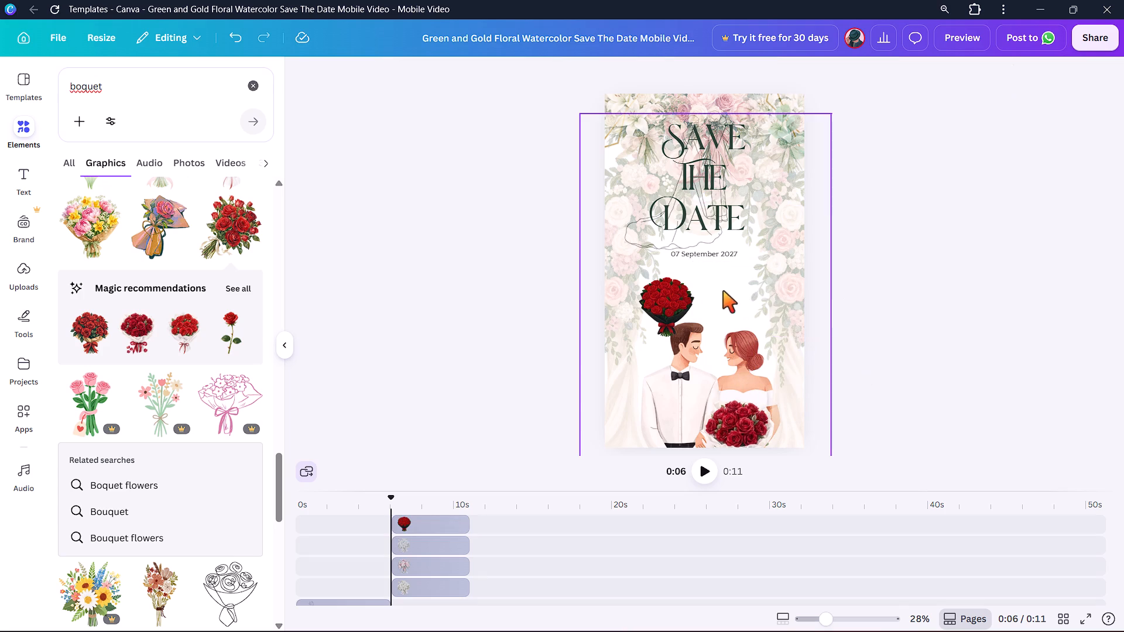
left_click(670, 304)
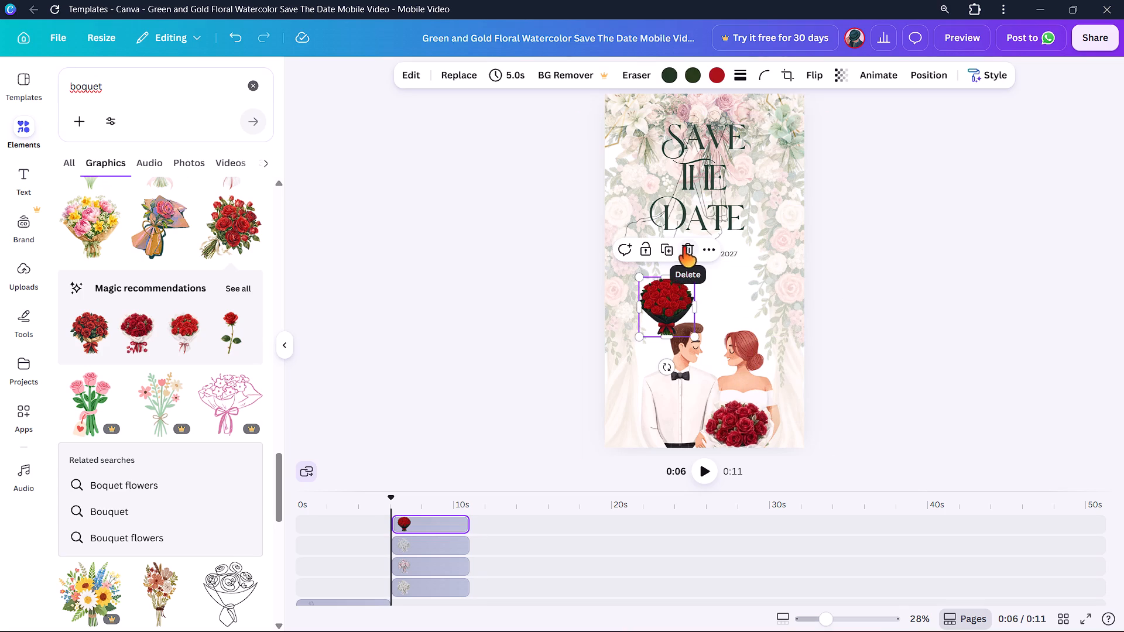
left_click(684, 248)
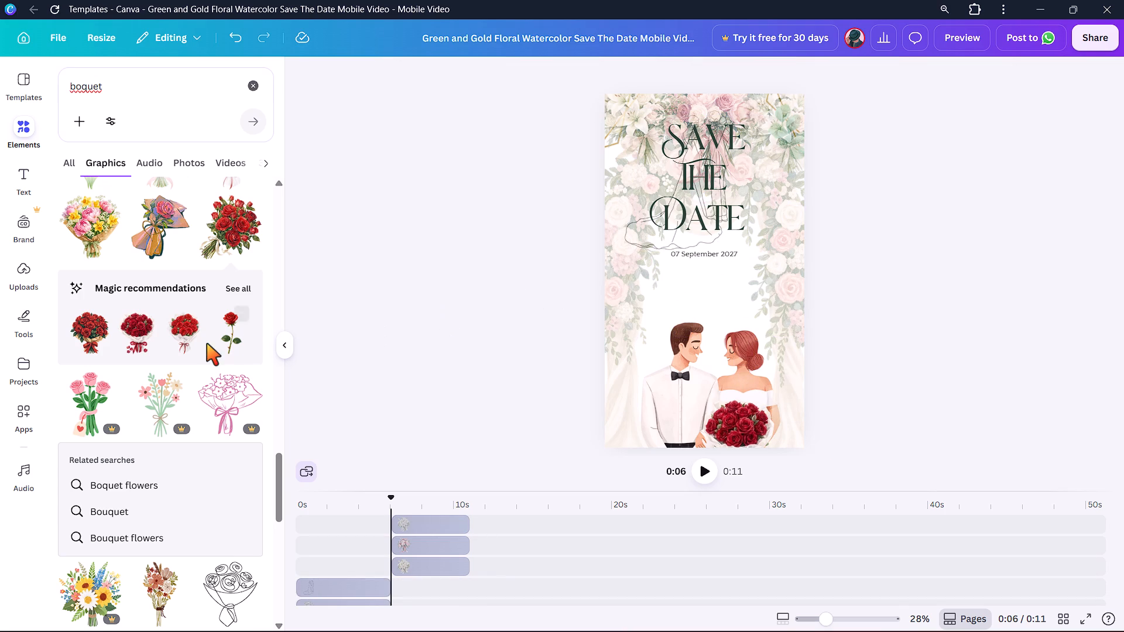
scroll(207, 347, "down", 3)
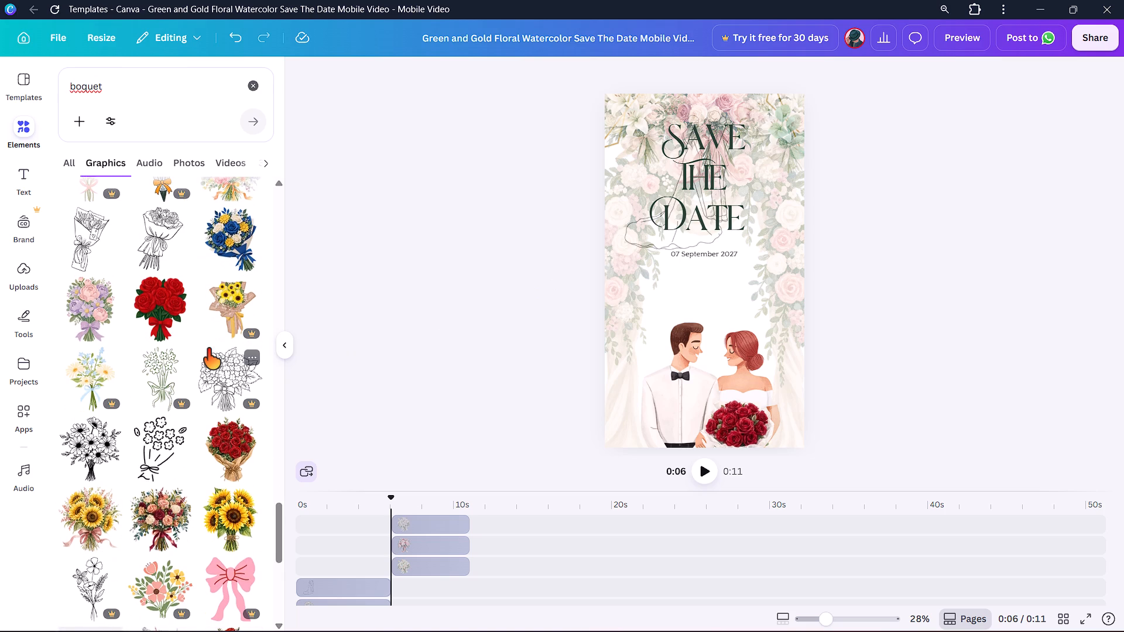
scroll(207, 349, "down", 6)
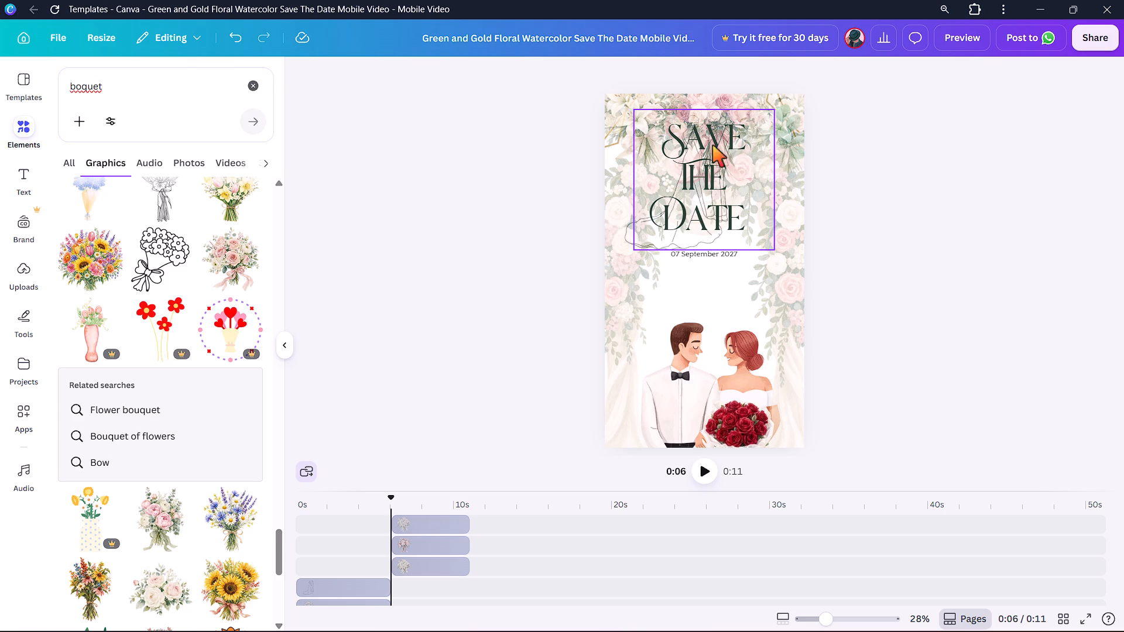
Move the 07 September 2027 text down to just above the couple, and lower the Save The Date title to sit directly above it.
left_click_drag(716, 251, 720, 298)
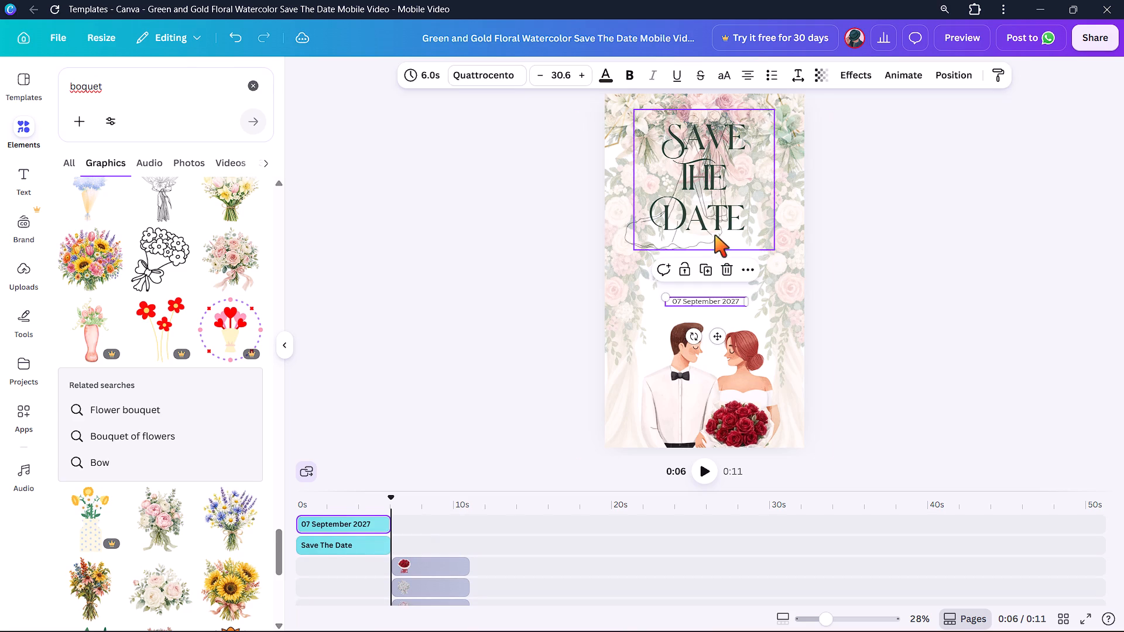
left_click_drag(715, 226, 715, 276)
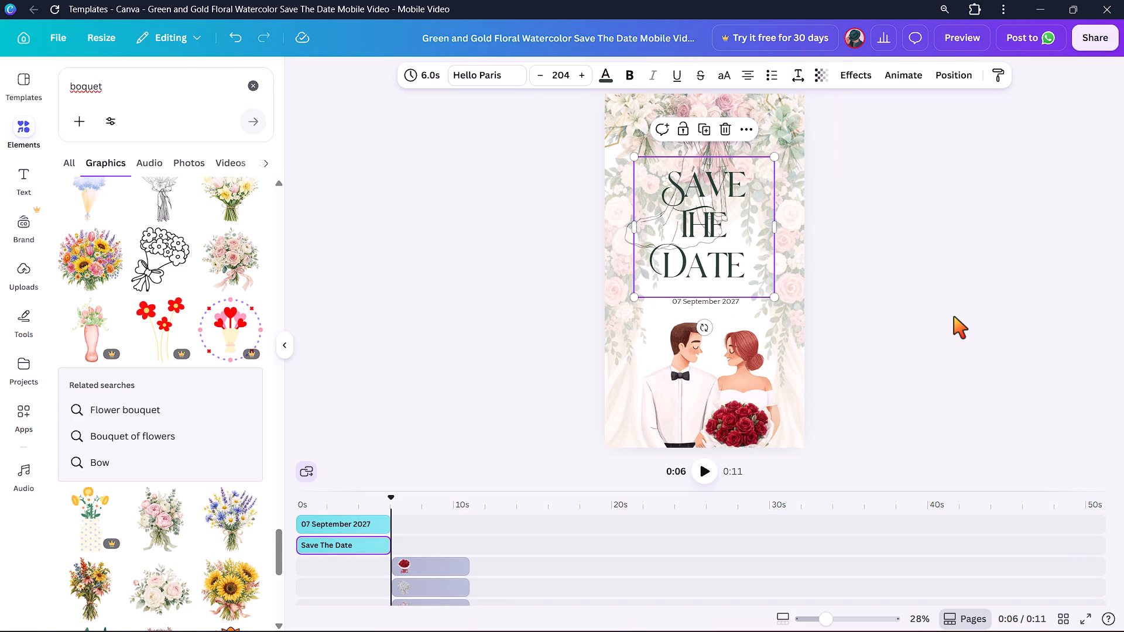
left_click(954, 317)
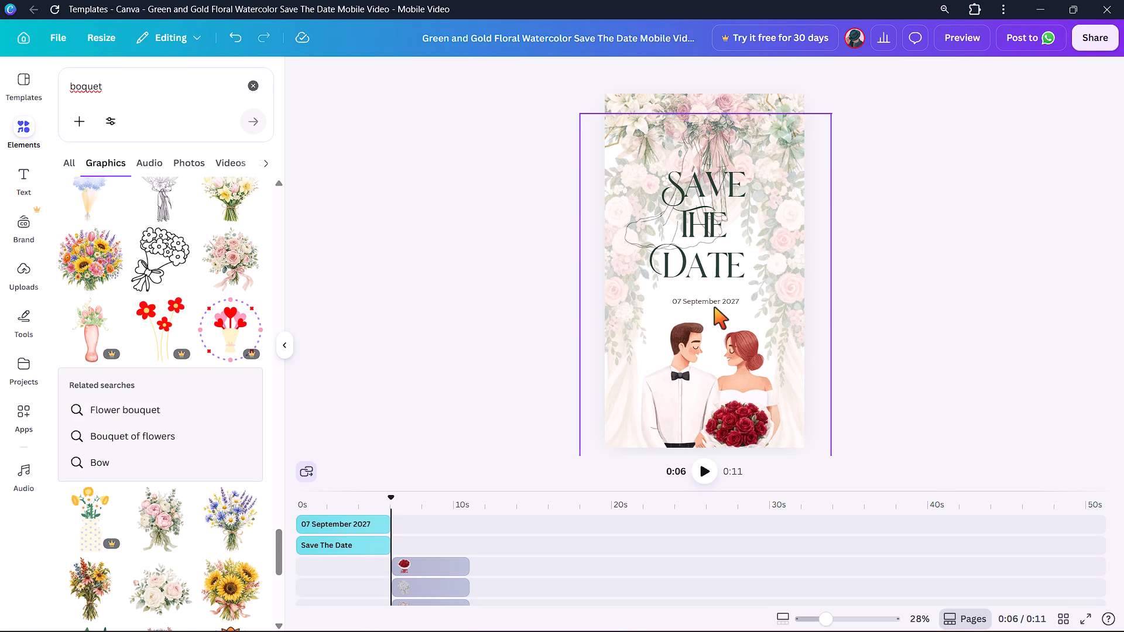
left_click_drag(706, 272, 707, 281)
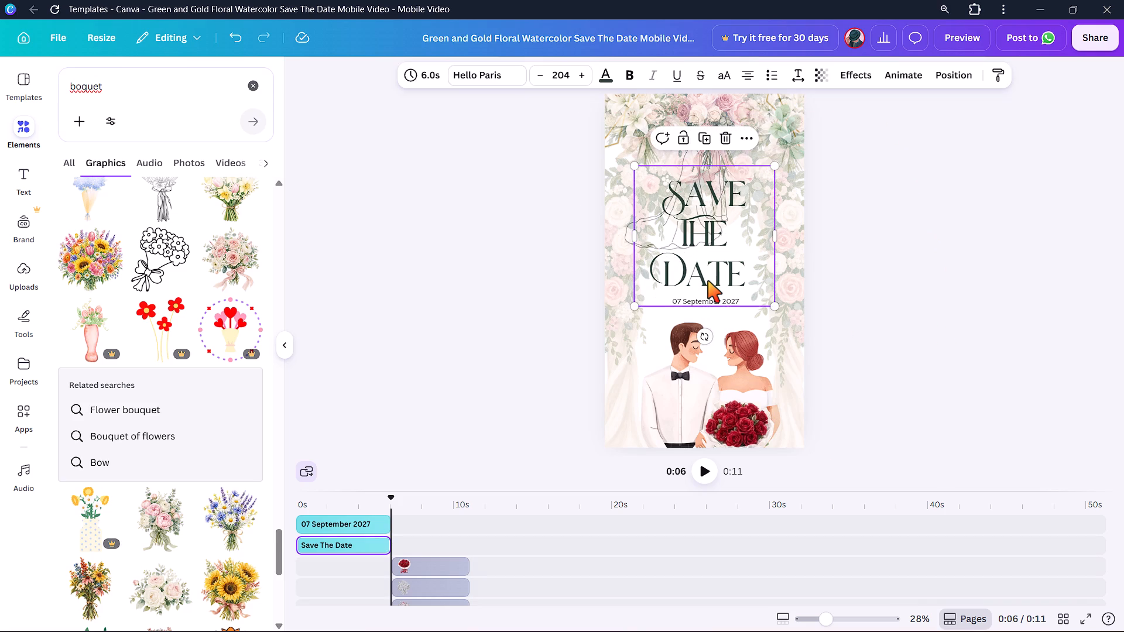
Reduce the opacity of the Save The Date title so the text looks slightly faded.
left_click(820, 71)
left_click(834, 128)
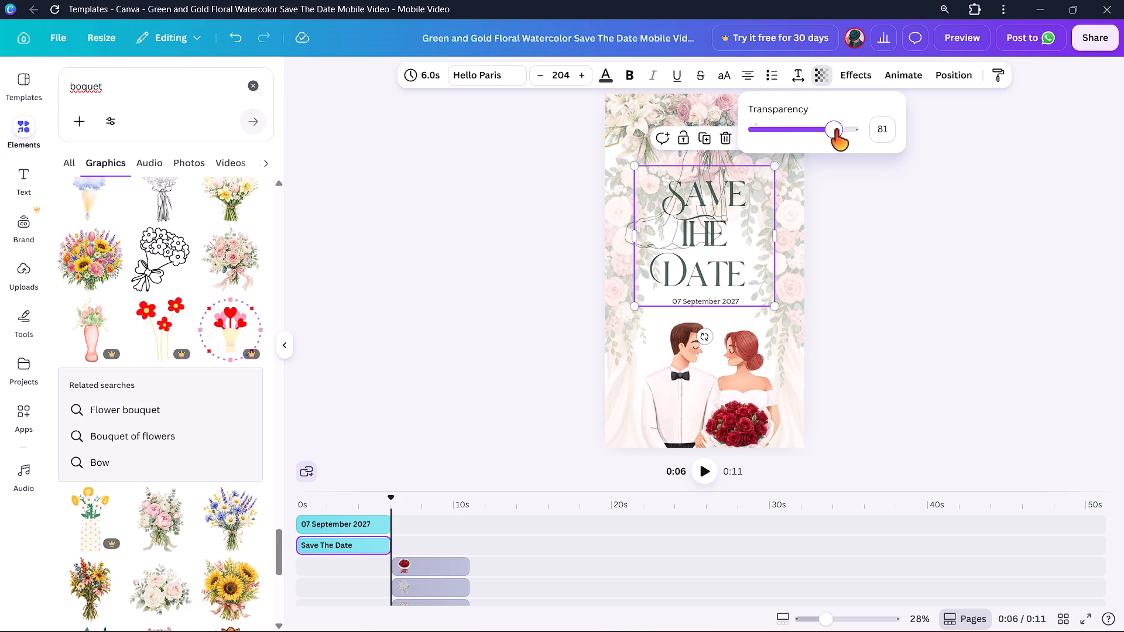
left_click(825, 132)
left_click(869, 256)
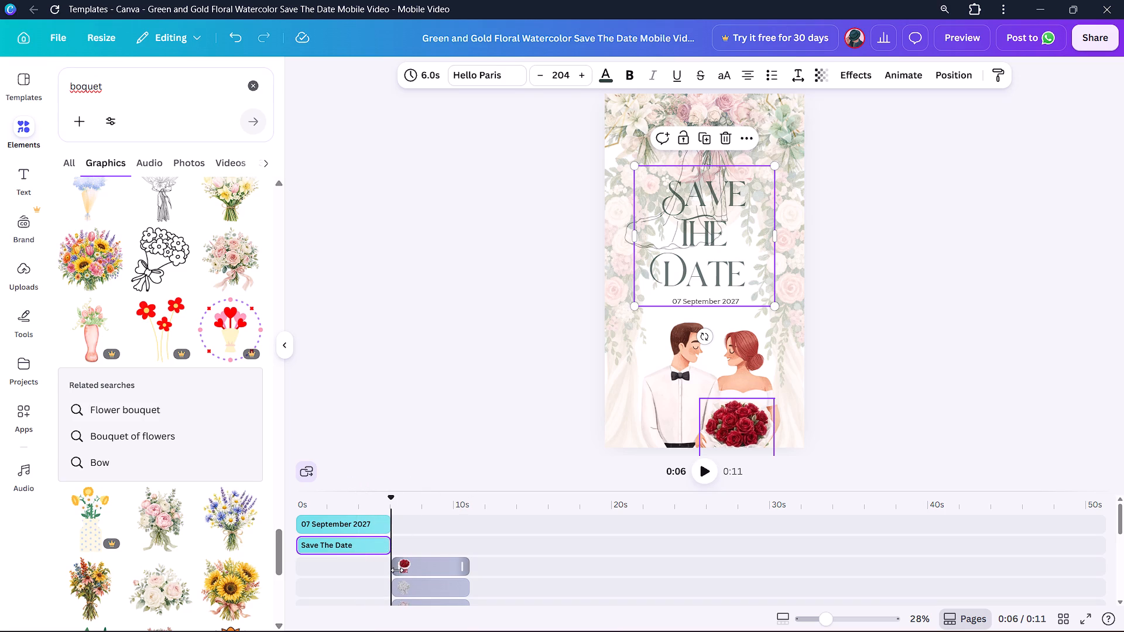
Retime the red rose bouquet and the upper-right lily bouquet to run from 0 s for 6.0 s each.
left_click_drag(396, 571, 294, 578)
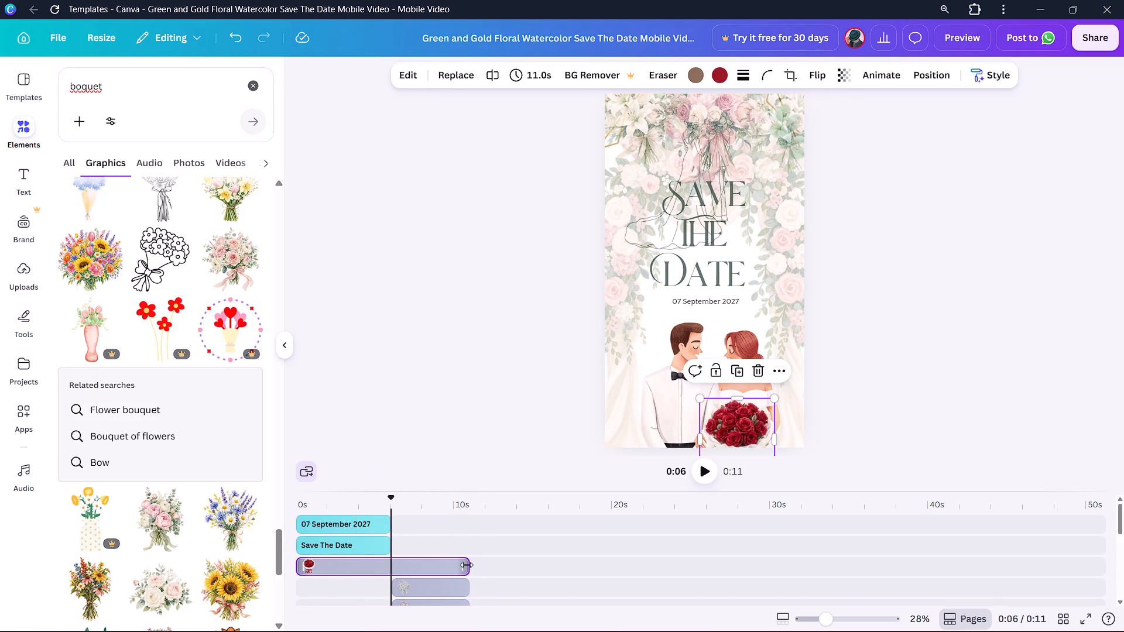
left_click_drag(467, 565, 393, 566)
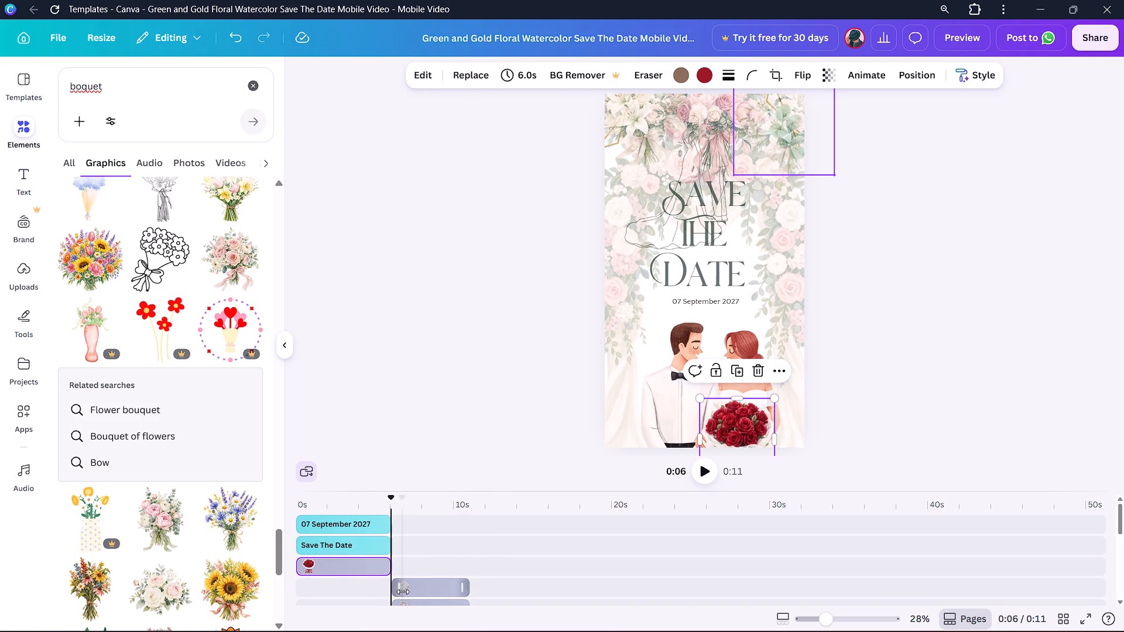
left_click_drag(395, 586, 307, 578)
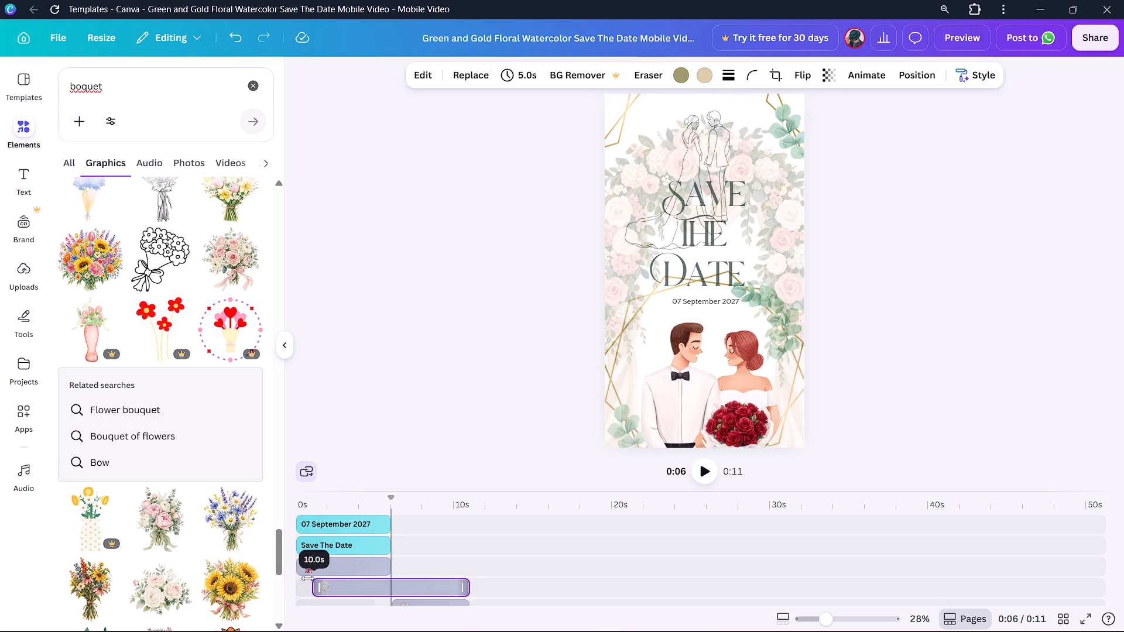
left_click_drag(307, 578, 290, 568)
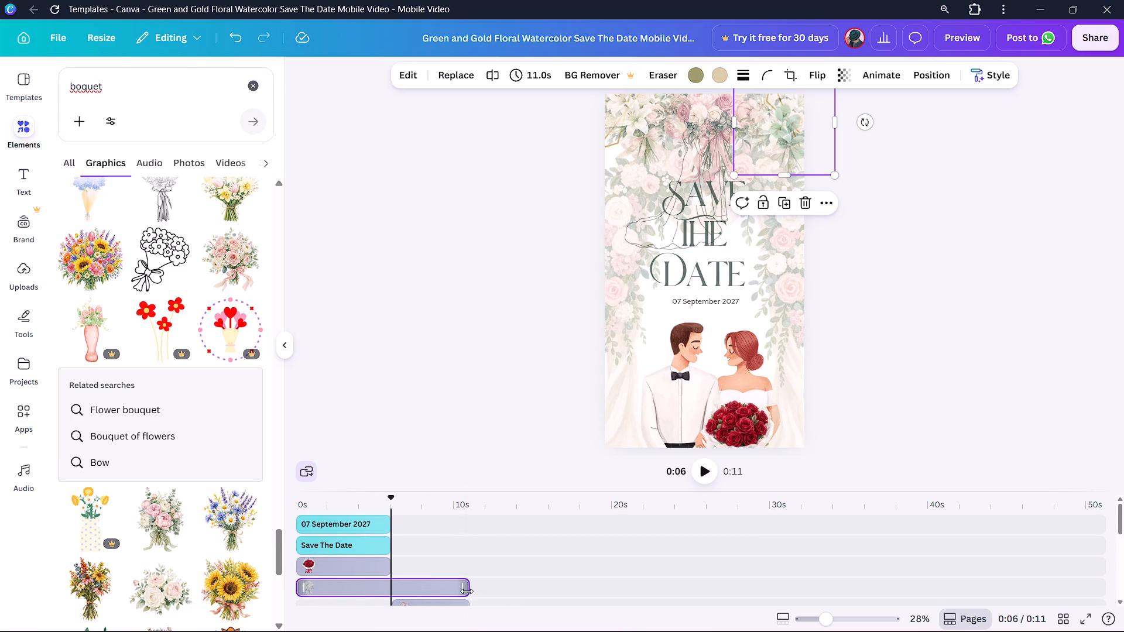
left_click_drag(468, 589, 394, 591)
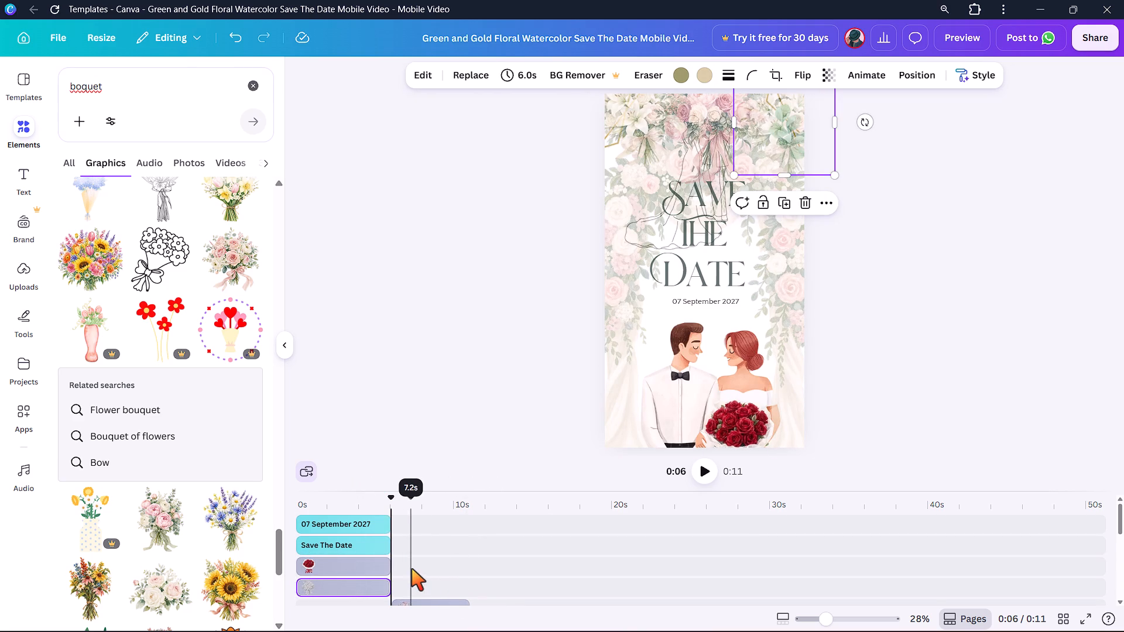
Retime the upper-left white lily bouquet to run from 0 s for 6.0 s.
scroll(412, 569, "down", 1)
left_click(420, 516)
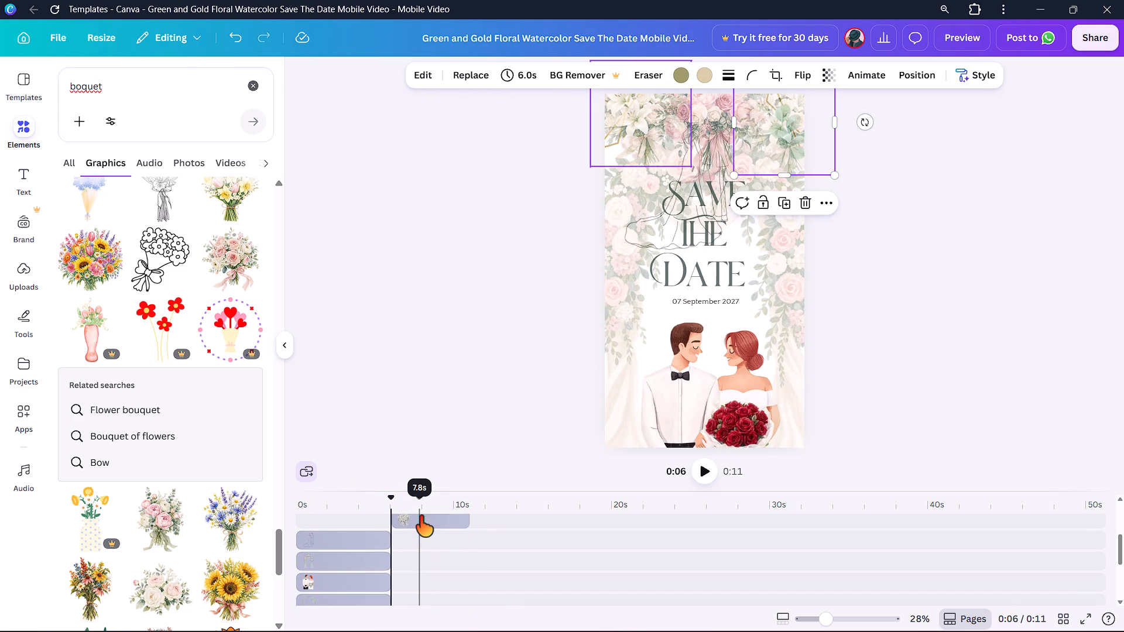
left_click_drag(394, 526, 288, 519)
left_click_drag(464, 524, 429, 527)
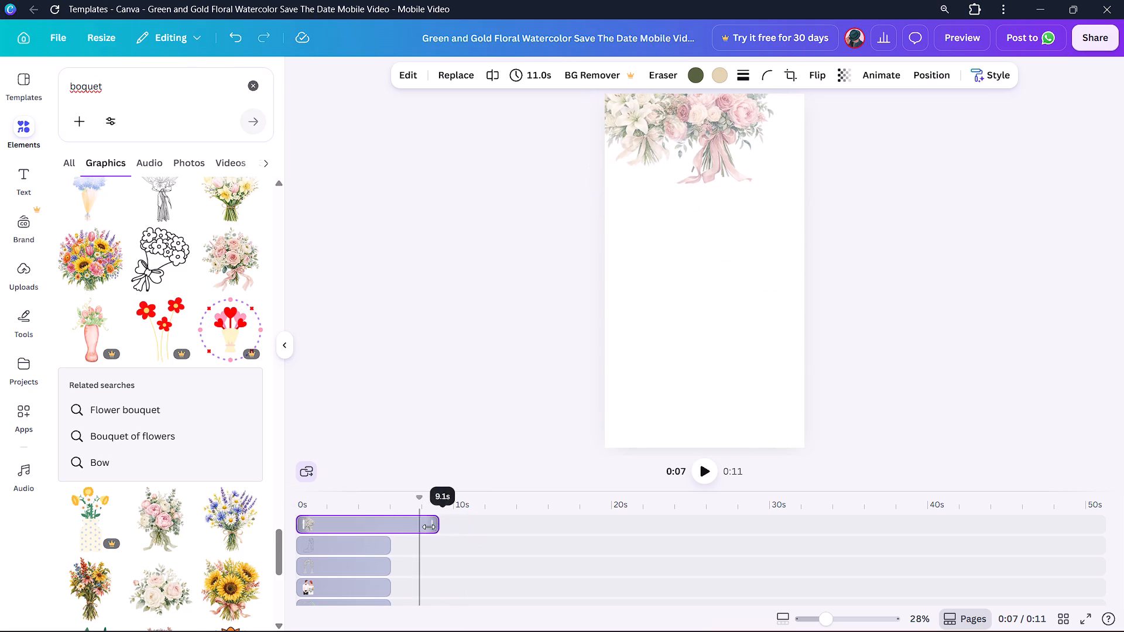
left_click_drag(429, 527, 388, 525)
Extend the gold geometric frame with green leaves around the couple to a duration of 6.0 s.
scroll(385, 525, "down", 2)
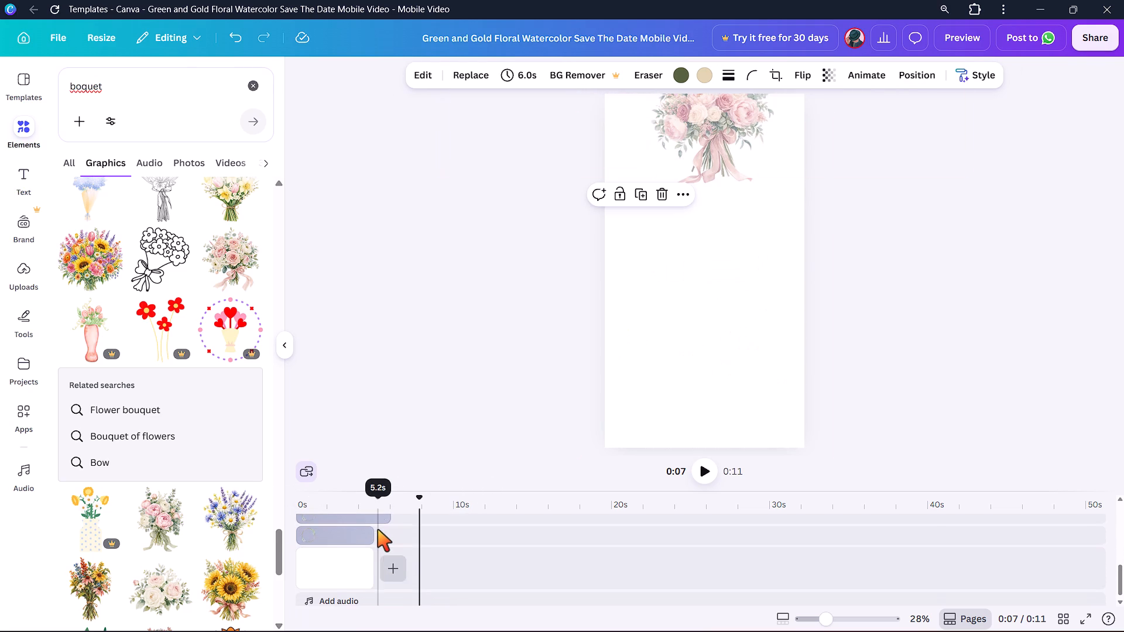
left_click(361, 526)
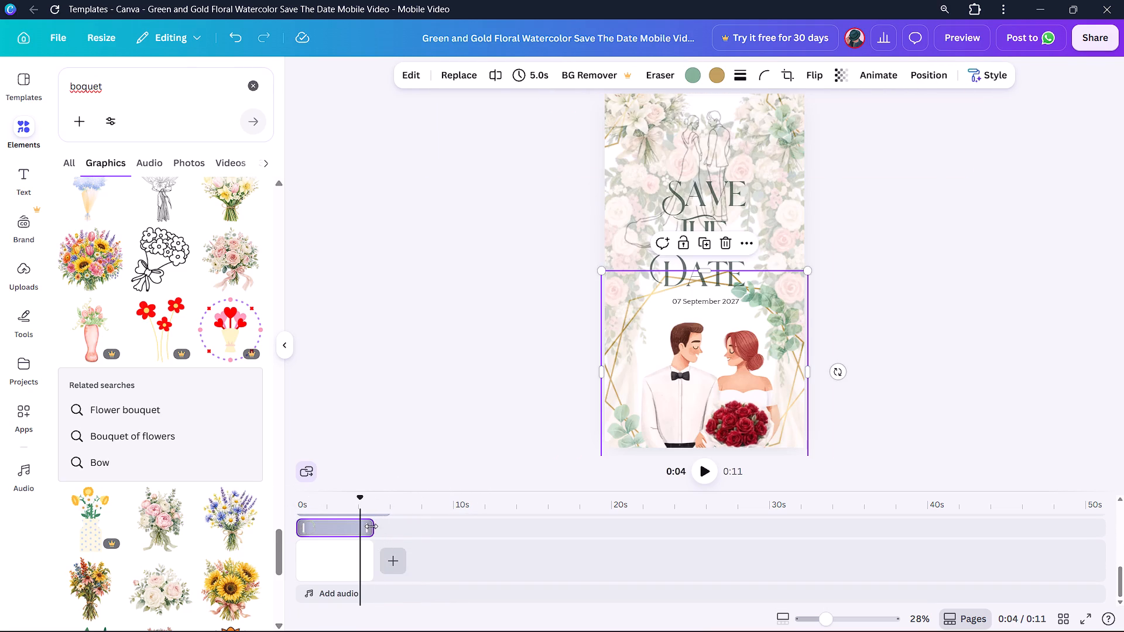
left_click_drag(369, 527, 382, 524)
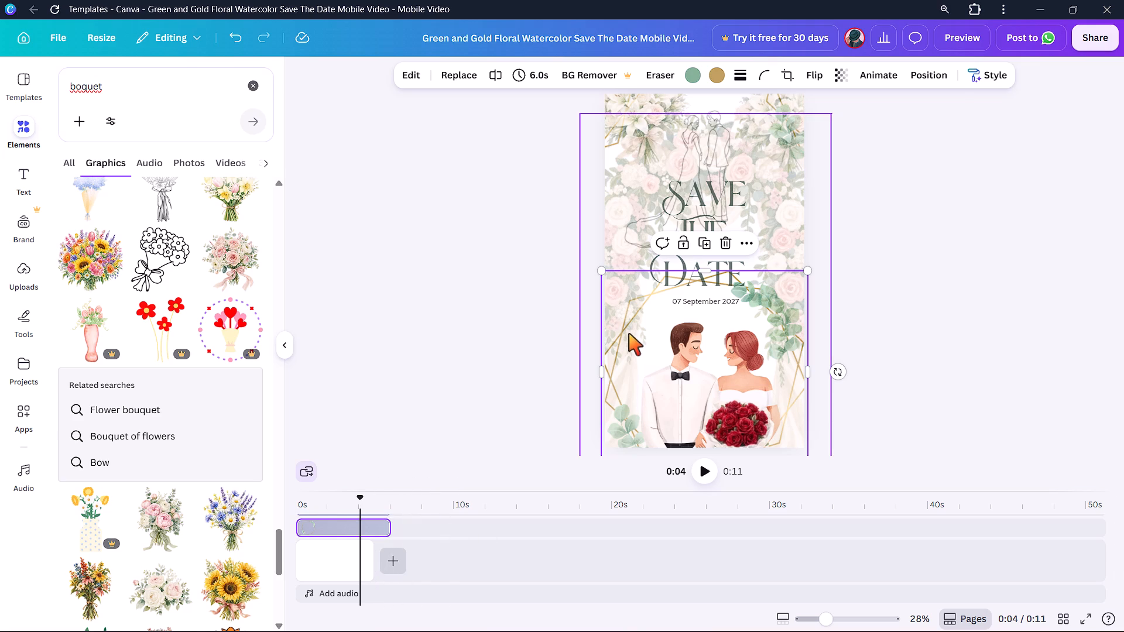
Shrink the gold geometric frame with green leaves and recentre it around the couple.
left_click_drag(807, 269, 796, 290)
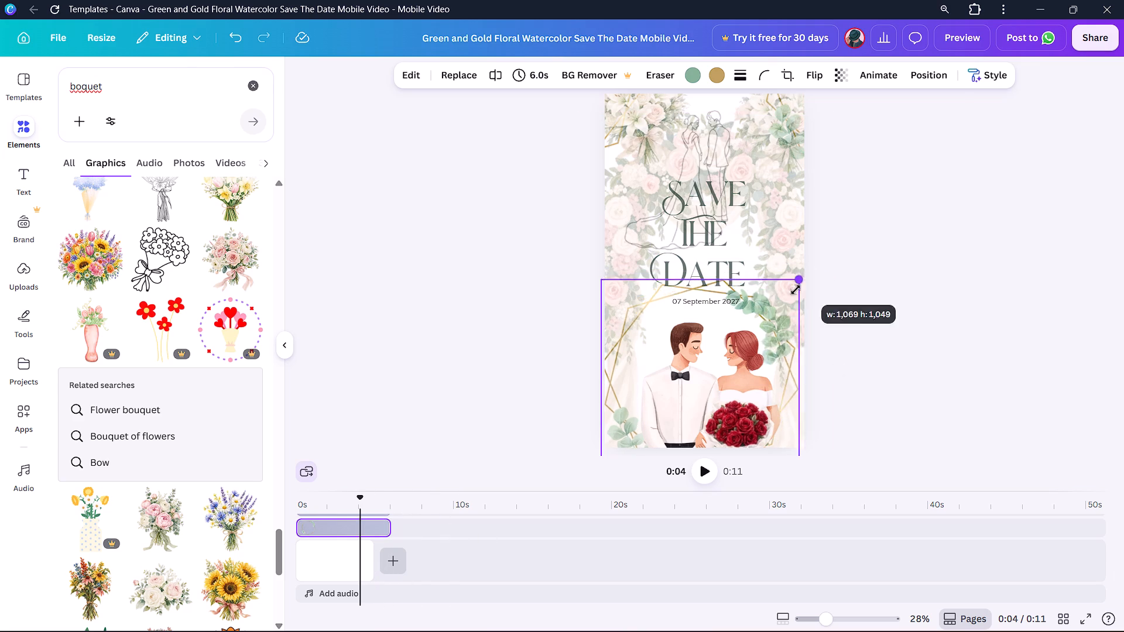
left_click_drag(796, 290, 792, 310)
left_click_drag(650, 314, 652, 314)
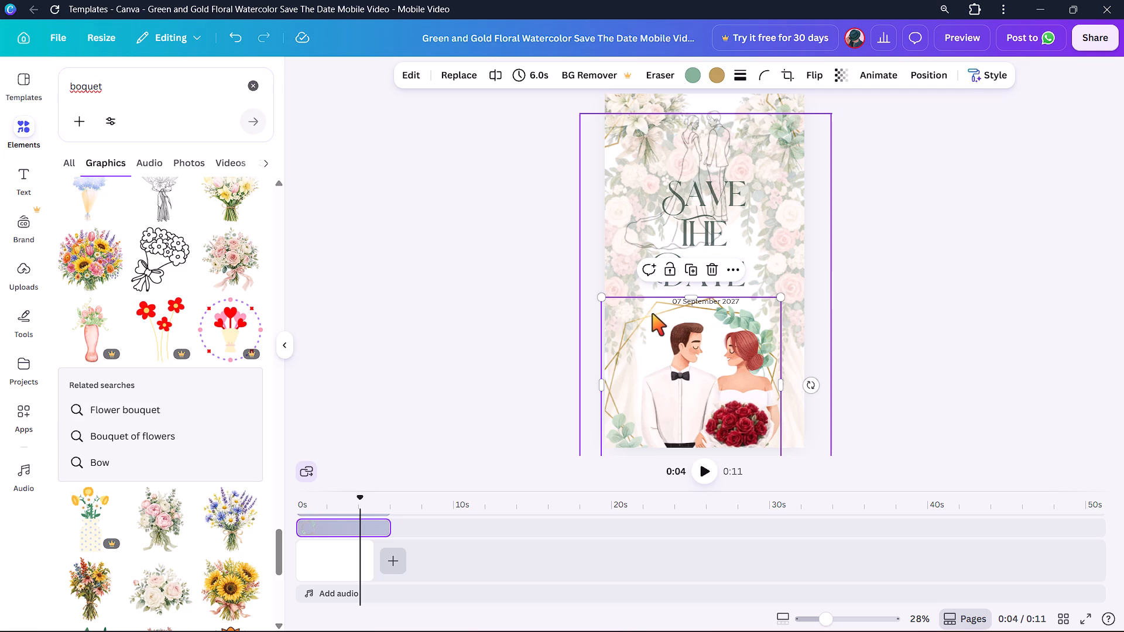
left_click_drag(652, 314, 670, 316)
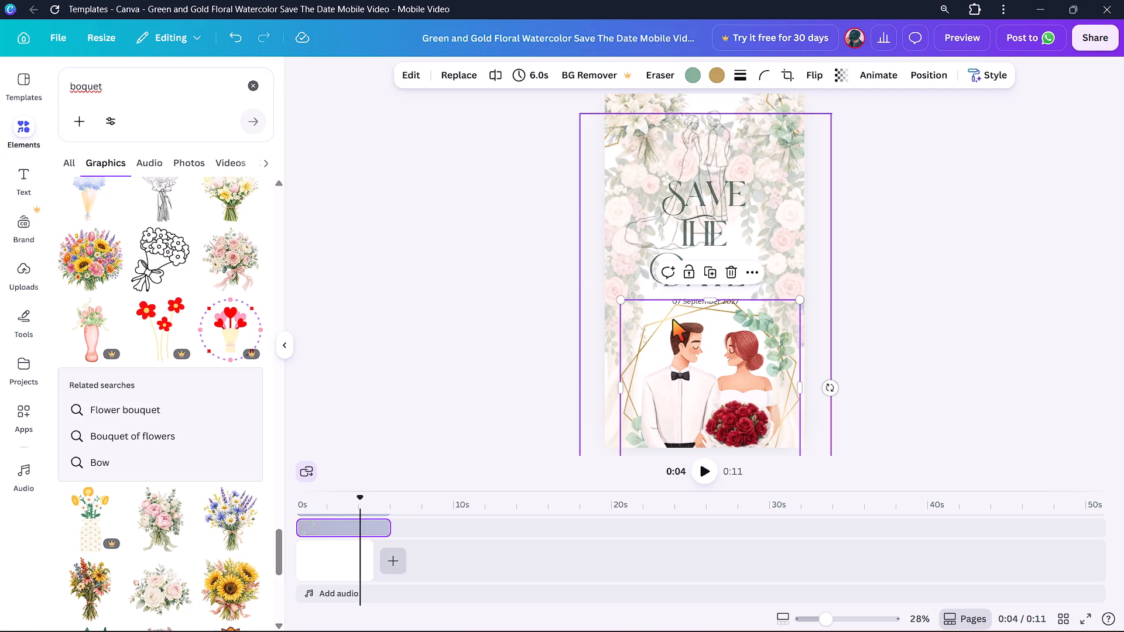
Add the pink and burgundy ribbon-tied bouquet graphic, shrink it and place it at the top of the page between the lily bouquets.
scroll(305, 314, "down", 2)
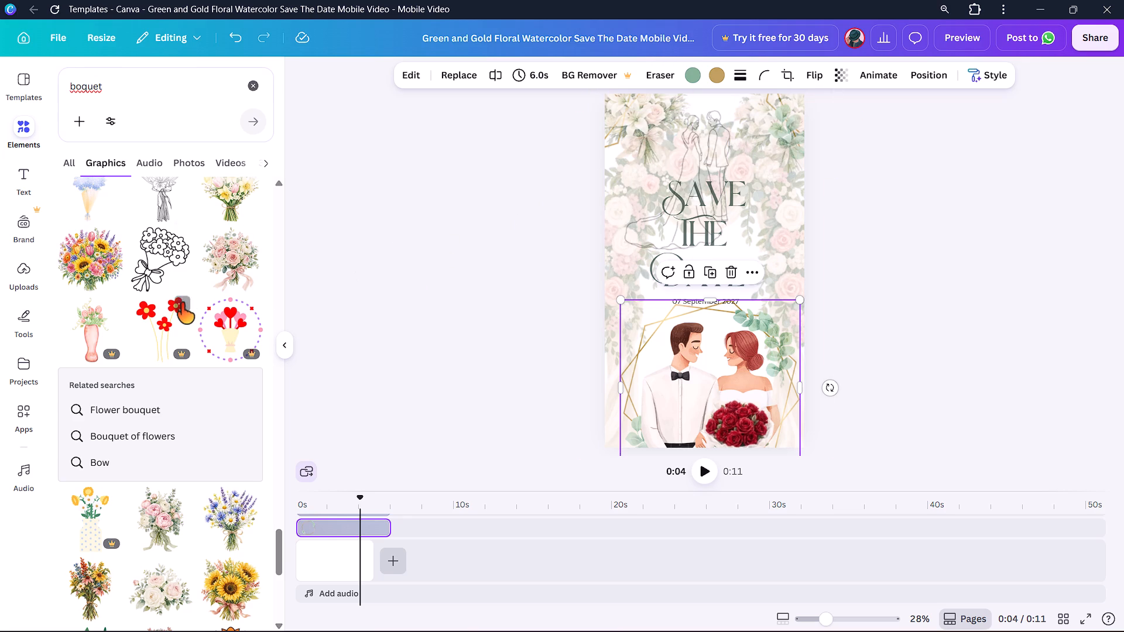
scroll(181, 303, "up", 3)
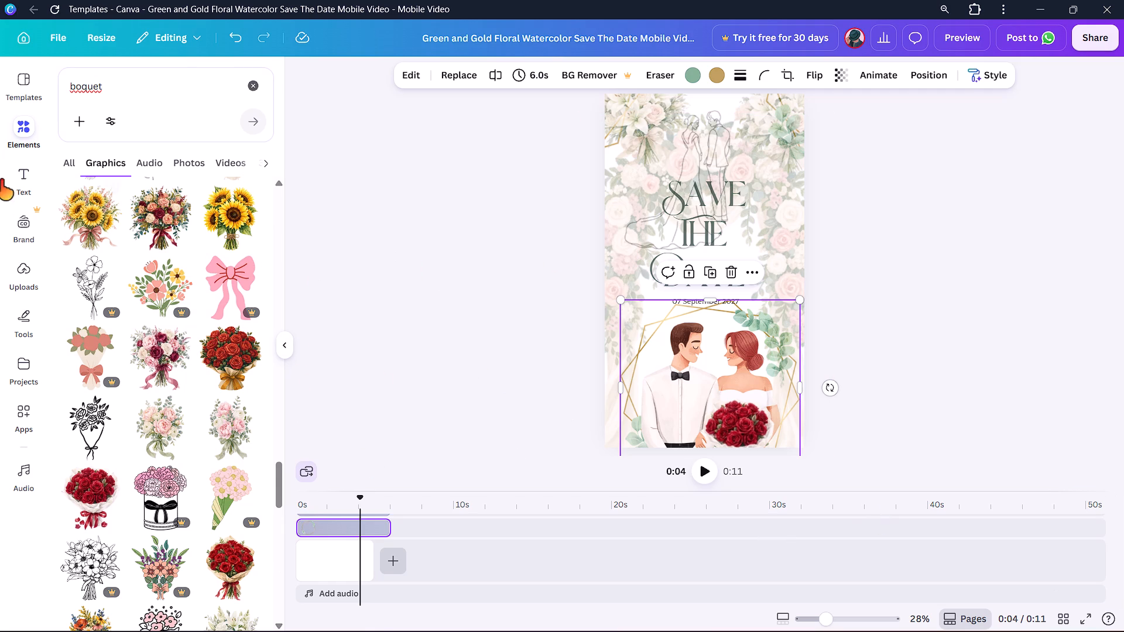
left_click(147, 361)
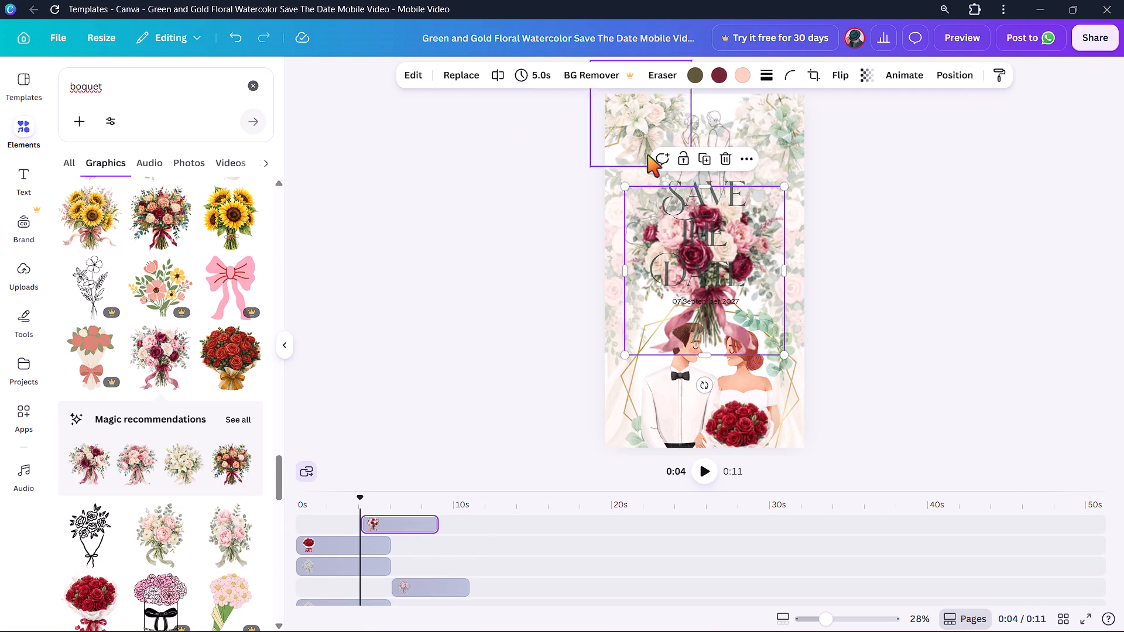
left_click_drag(783, 183, 752, 243)
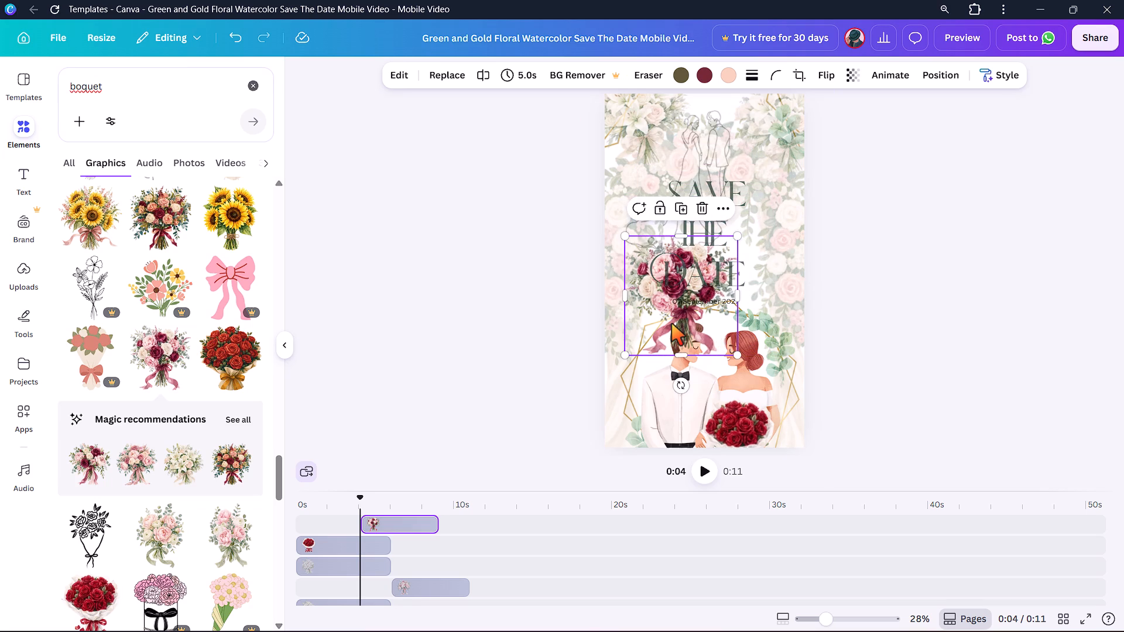
left_click_drag(677, 321, 700, 163)
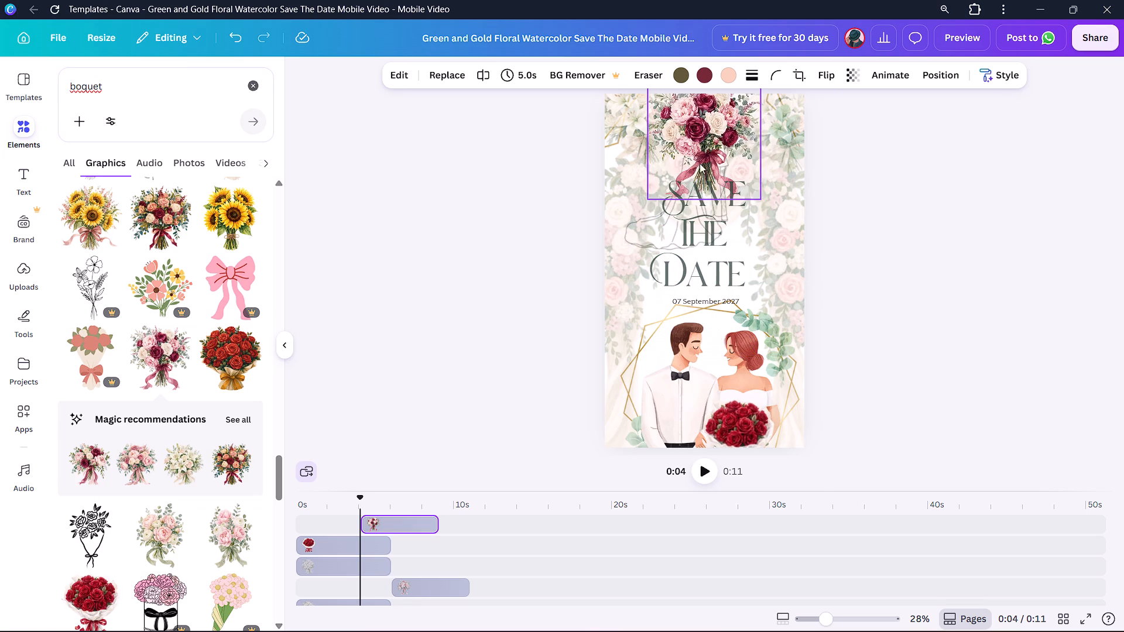
left_click_drag(700, 163, 711, 153)
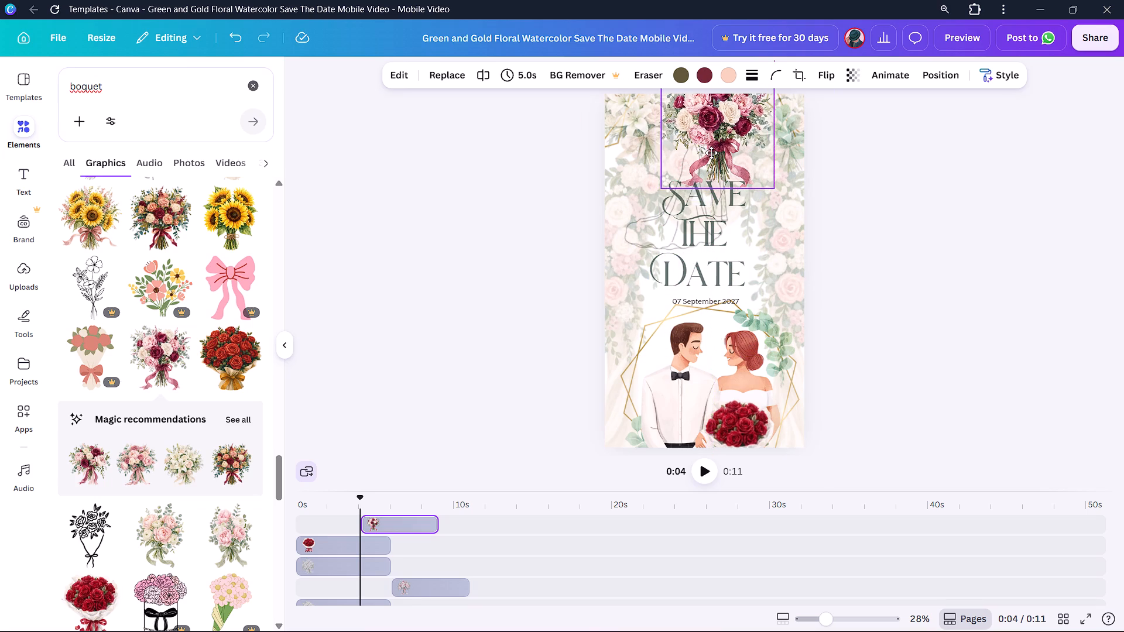
left_click_drag(711, 153, 712, 153)
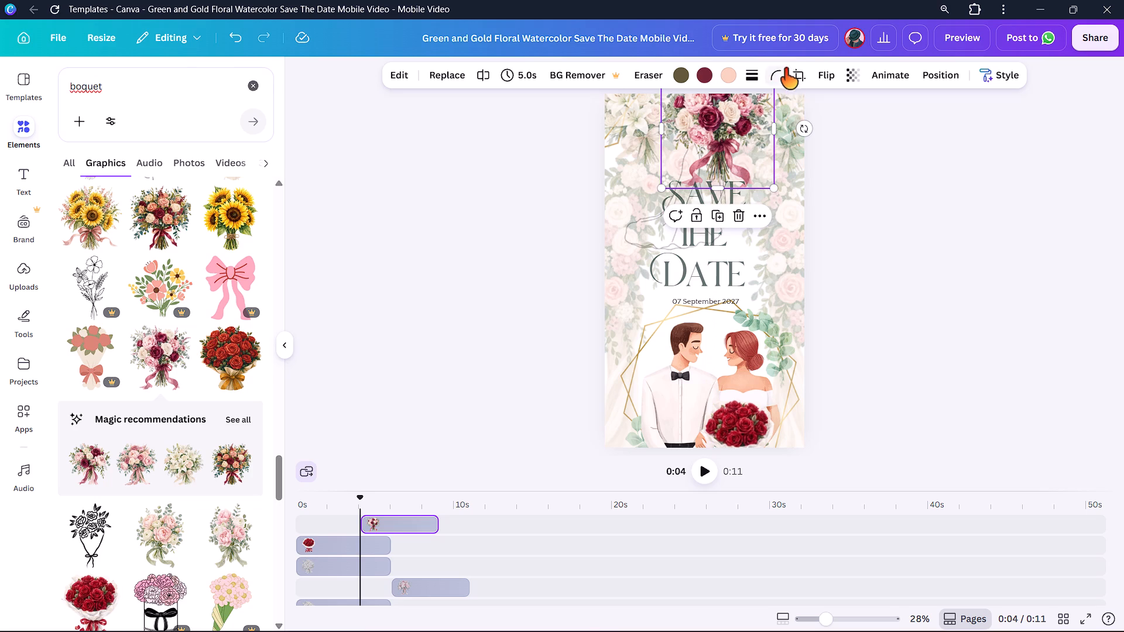
Set the transparency of the pink and burgundy bouquet to 49.
left_click(849, 73)
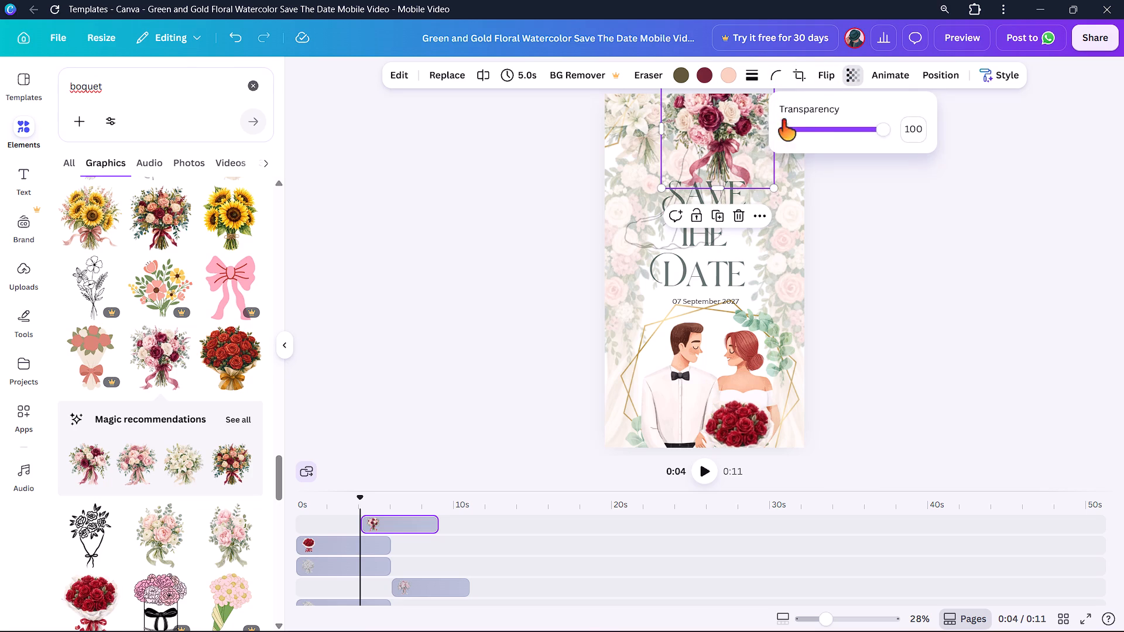
left_click(803, 129)
left_click(822, 128)
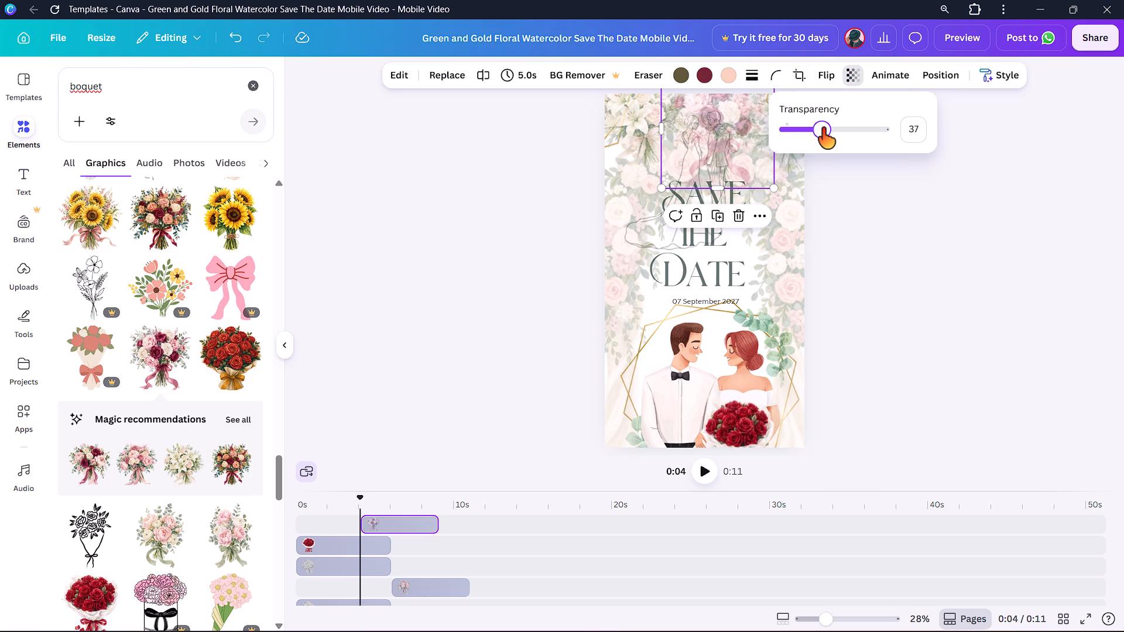
left_click(834, 126)
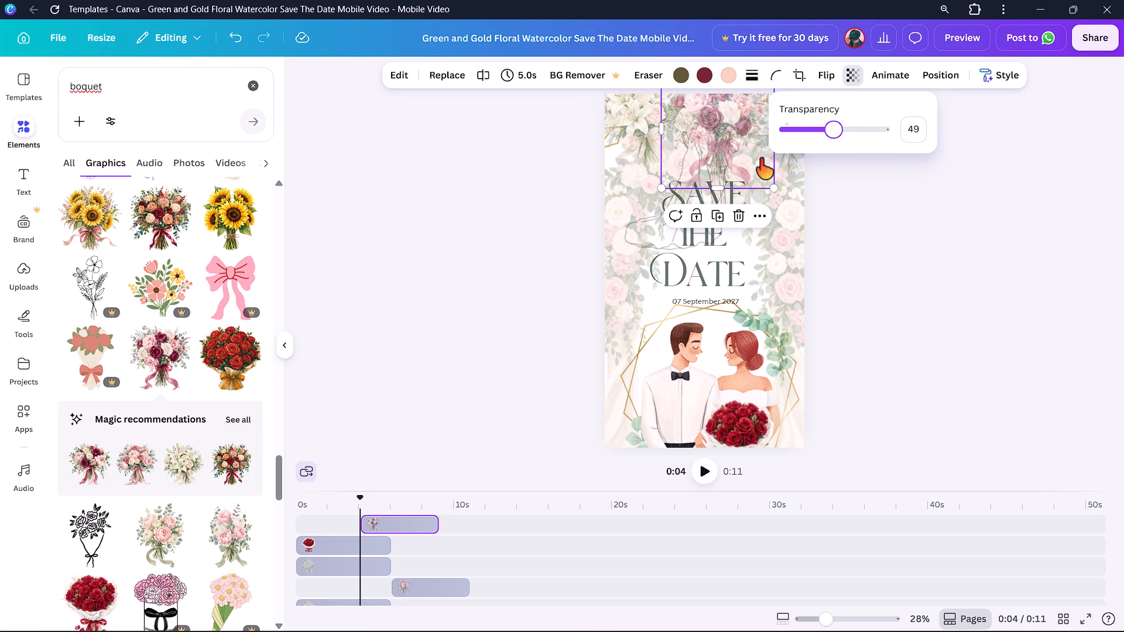
left_click(690, 153)
left_click(689, 188)
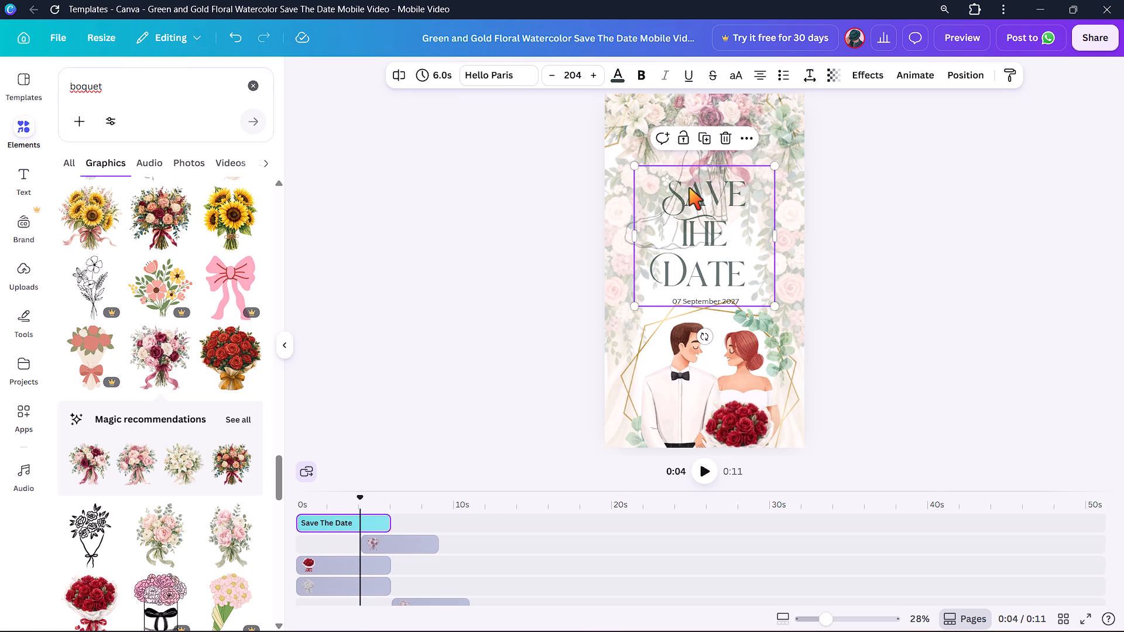
Shrink the faded pink and burgundy bouquet further and tuck it against the top edge, above the Save The Date title.
left_click(678, 157)
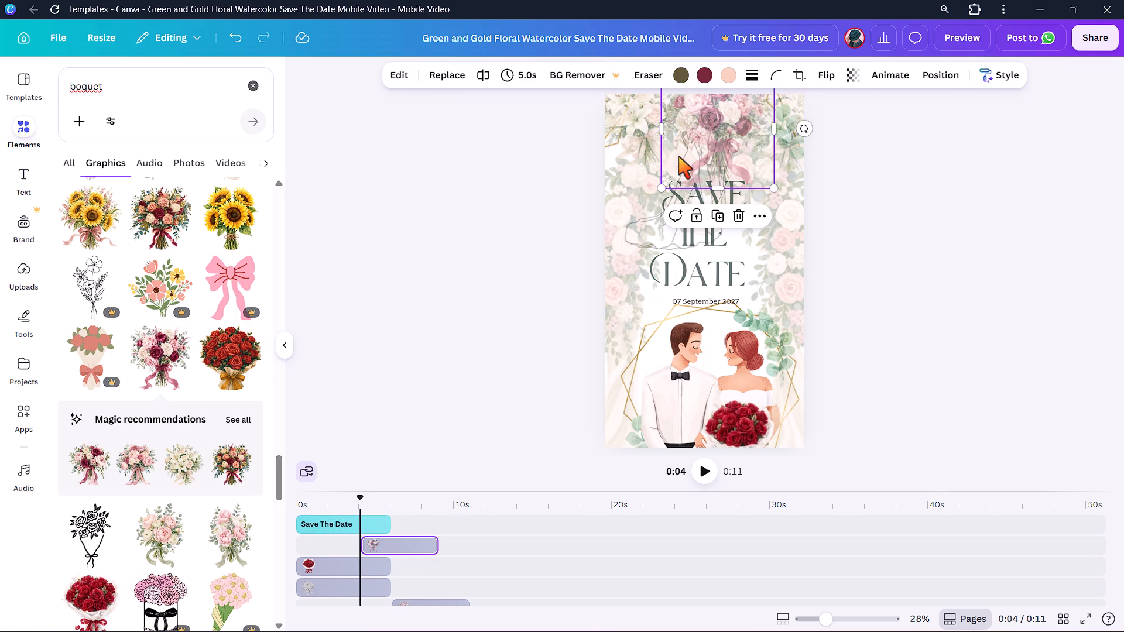
left_click_drag(718, 122, 734, 148)
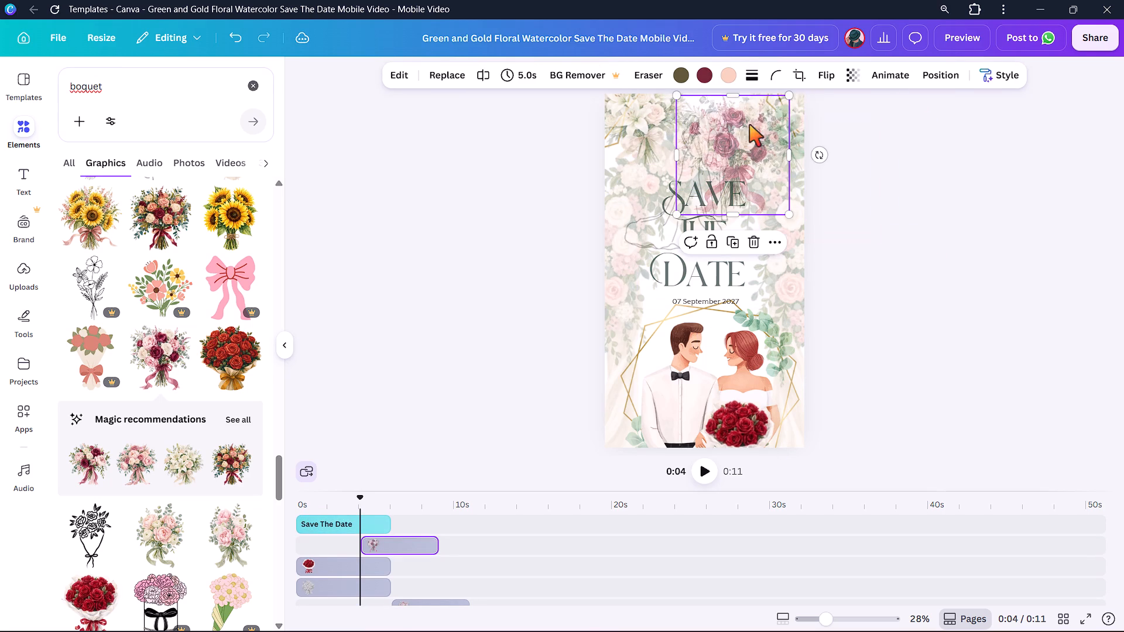
left_click_drag(787, 97, 775, 116)
left_click_drag(730, 158, 743, 114)
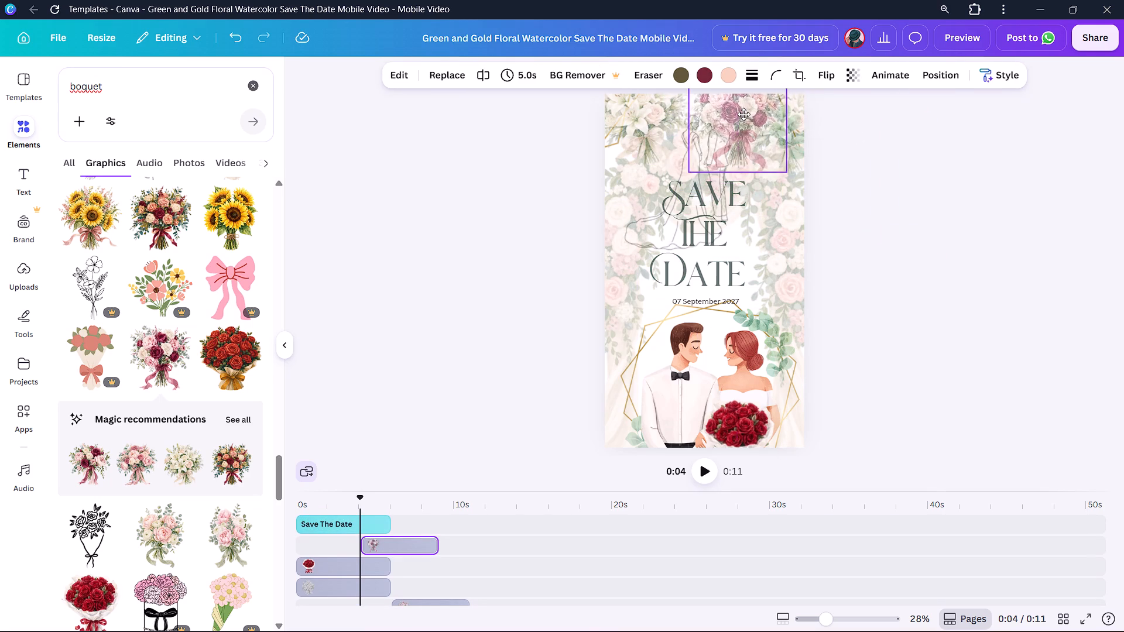
left_click_drag(743, 114, 728, 109)
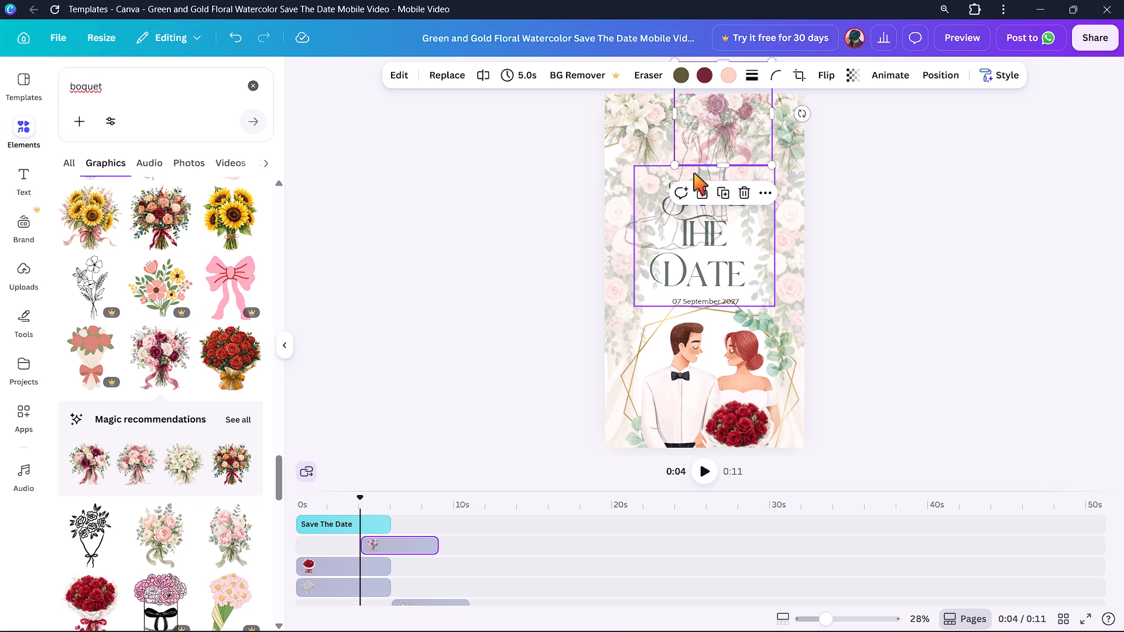
Move the rose garland background up so it covers the full height of the page, centred horizontally.
left_click(622, 236)
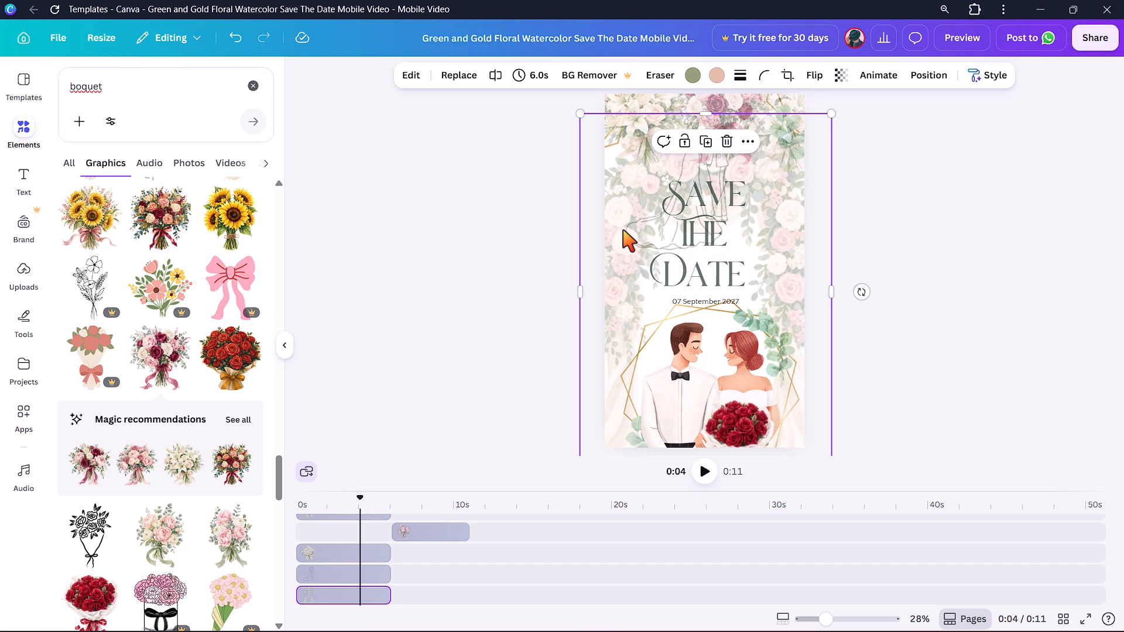
left_click_drag(628, 238, 623, 242)
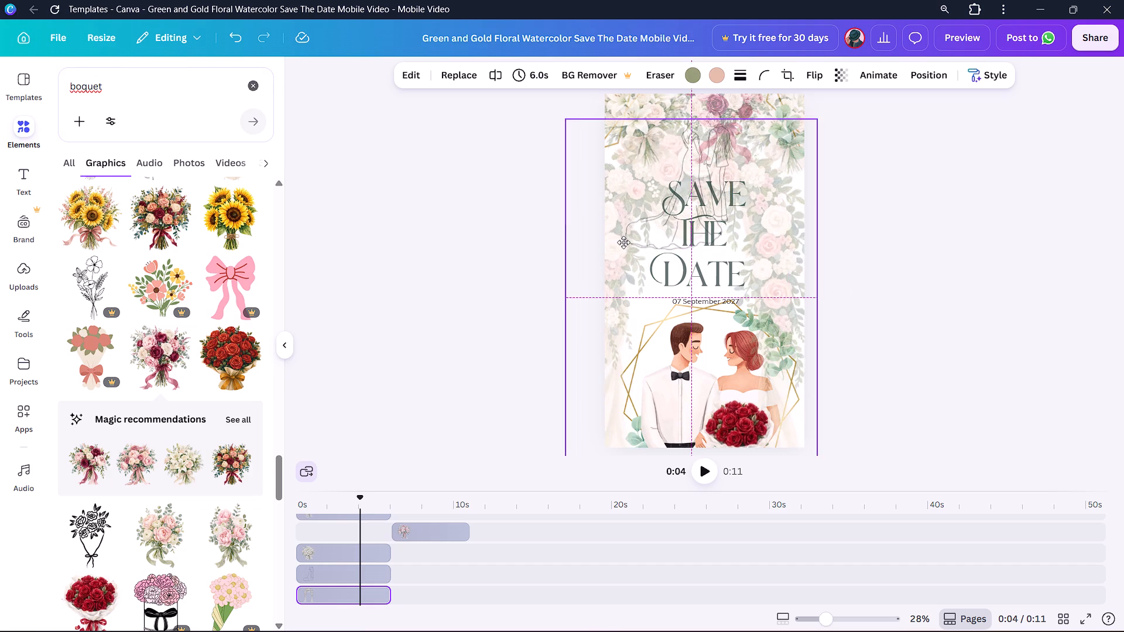
left_click_drag(623, 242, 626, 233)
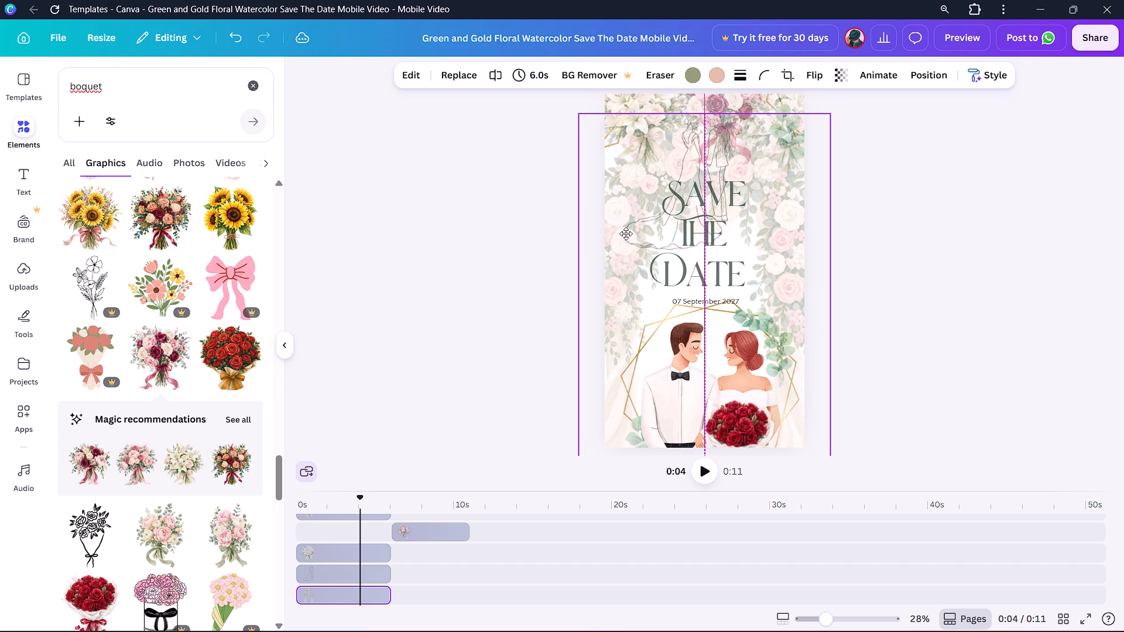
left_click_drag(626, 233, 628, 218)
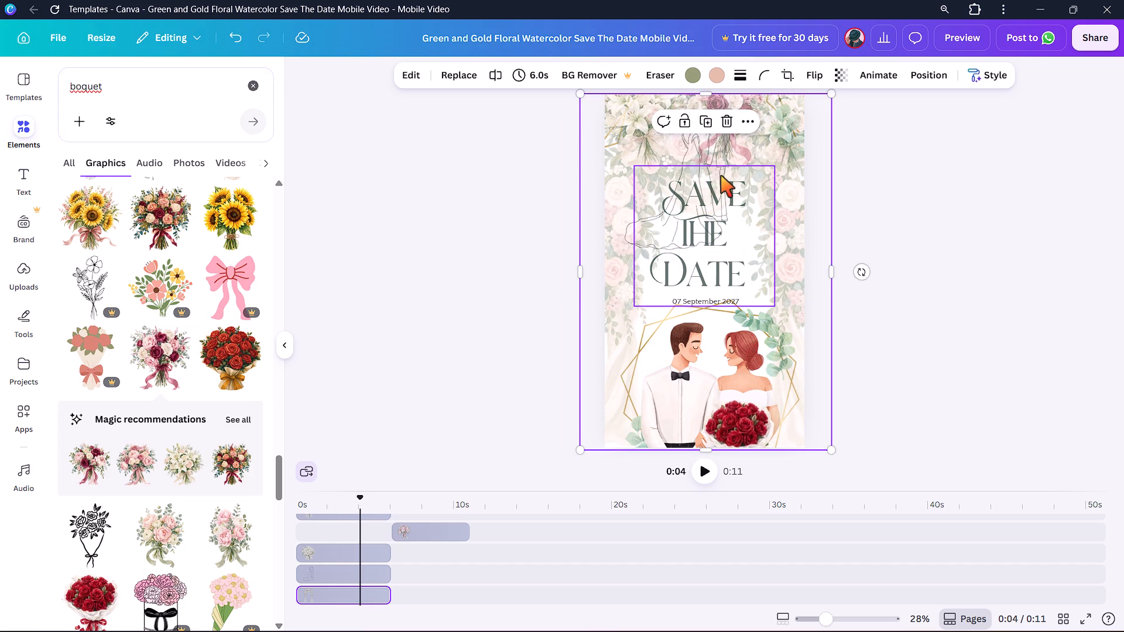
Move the Save The Date title aside, bring the couple line drawing into the clear and make the drawing more opaque.
left_click_drag(694, 228, 762, 220)
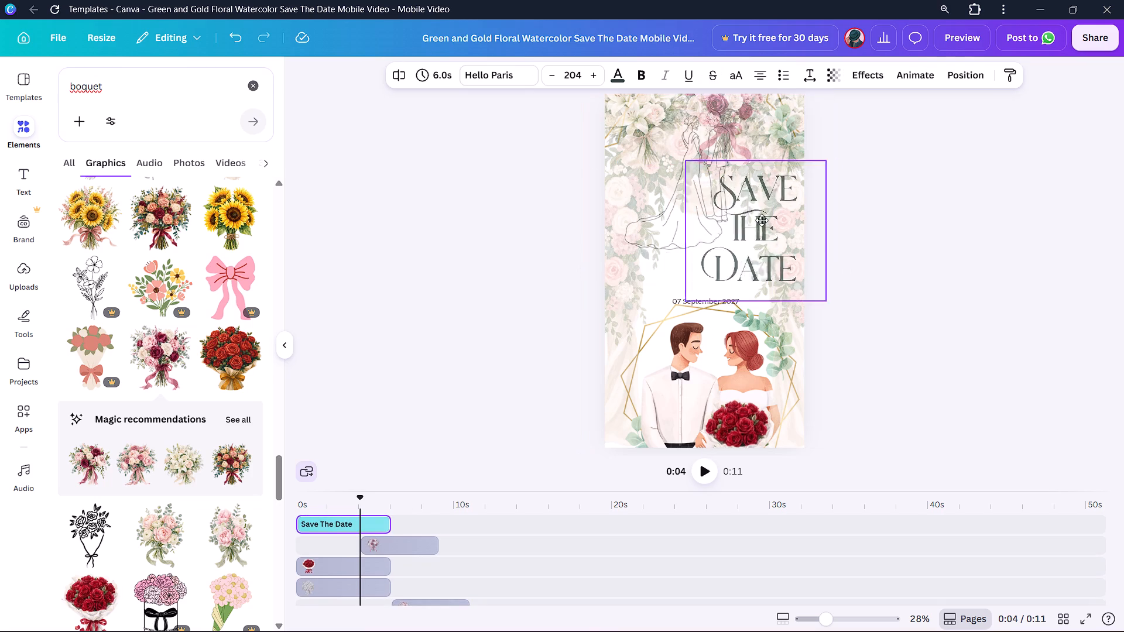
left_click_drag(762, 220, 782, 219)
left_click_drag(690, 222, 672, 246)
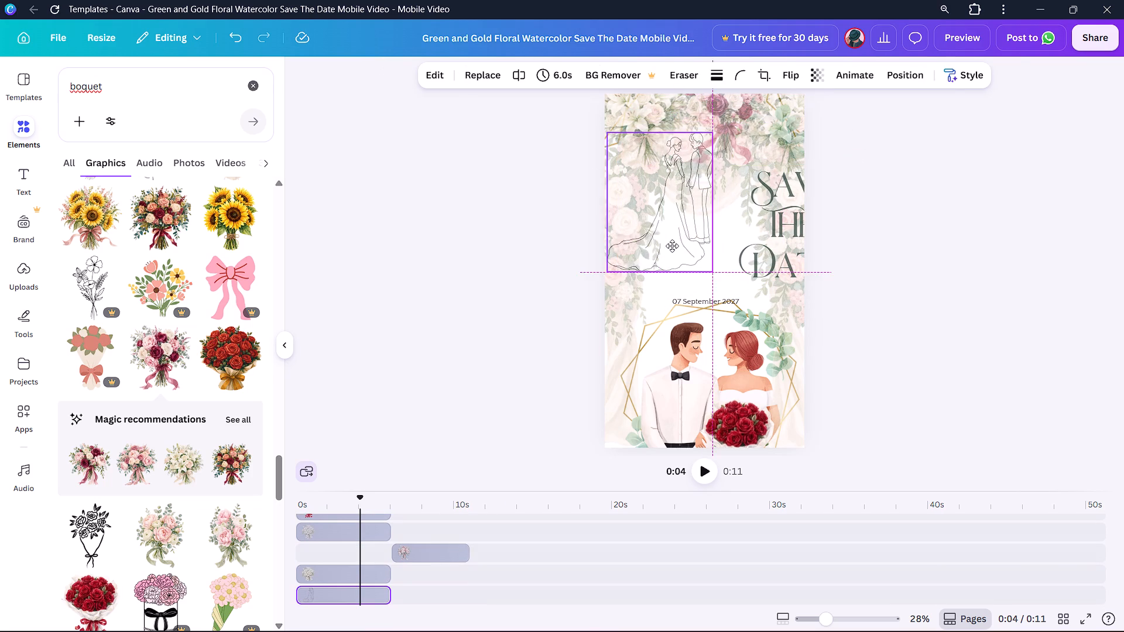
left_click_drag(672, 246, 673, 239)
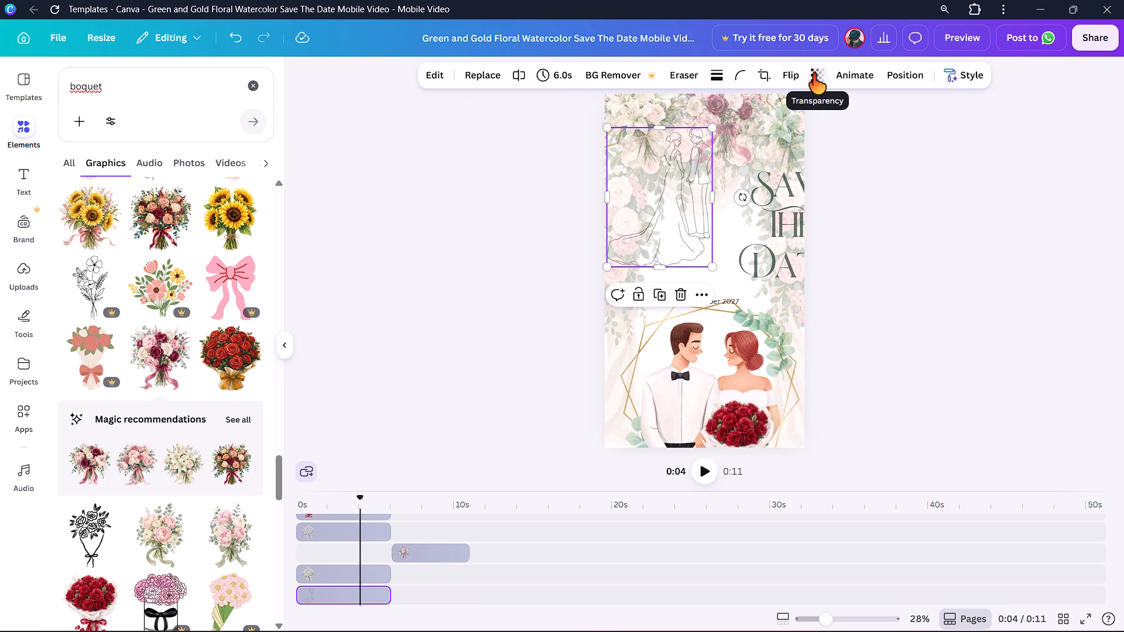
left_click(813, 74)
left_click(802, 133)
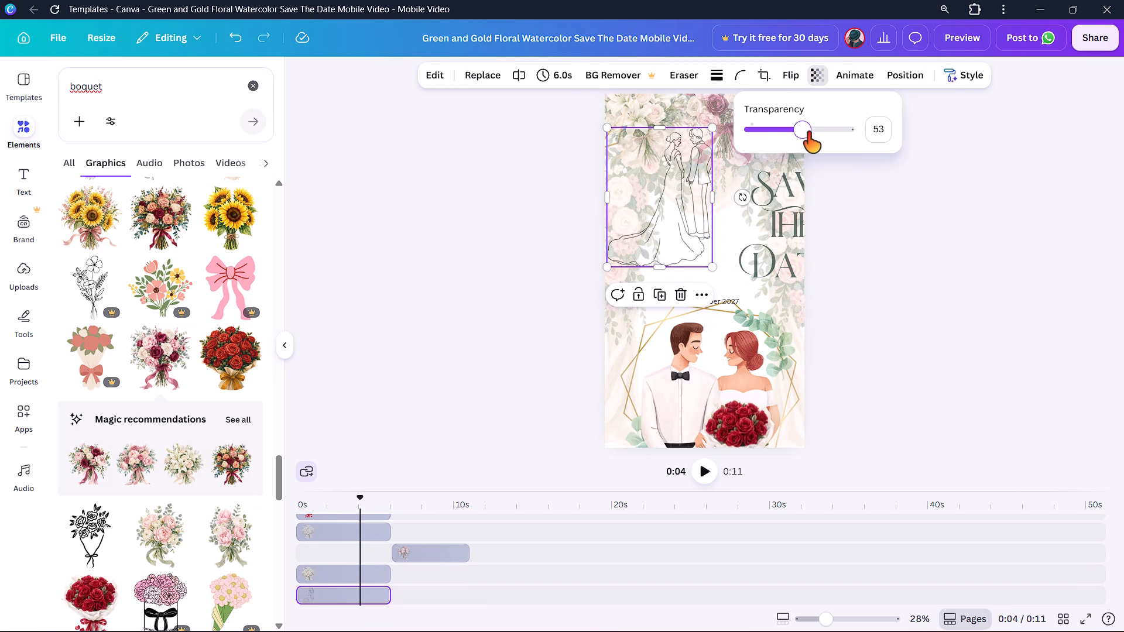
left_click(807, 132)
Move the couple line drawing up beneath the top bouquet and place the Save The Date title back over it, above the date.
left_click_drag(678, 197, 708, 182)
left_click_drag(766, 215, 731, 202)
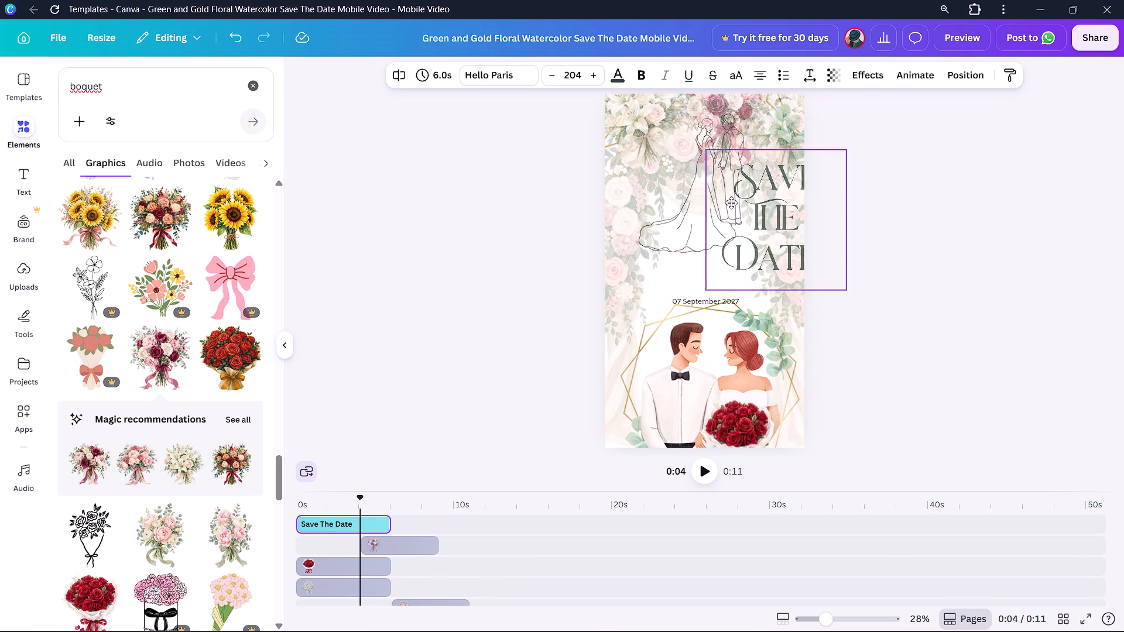
left_click_drag(731, 202, 687, 221)
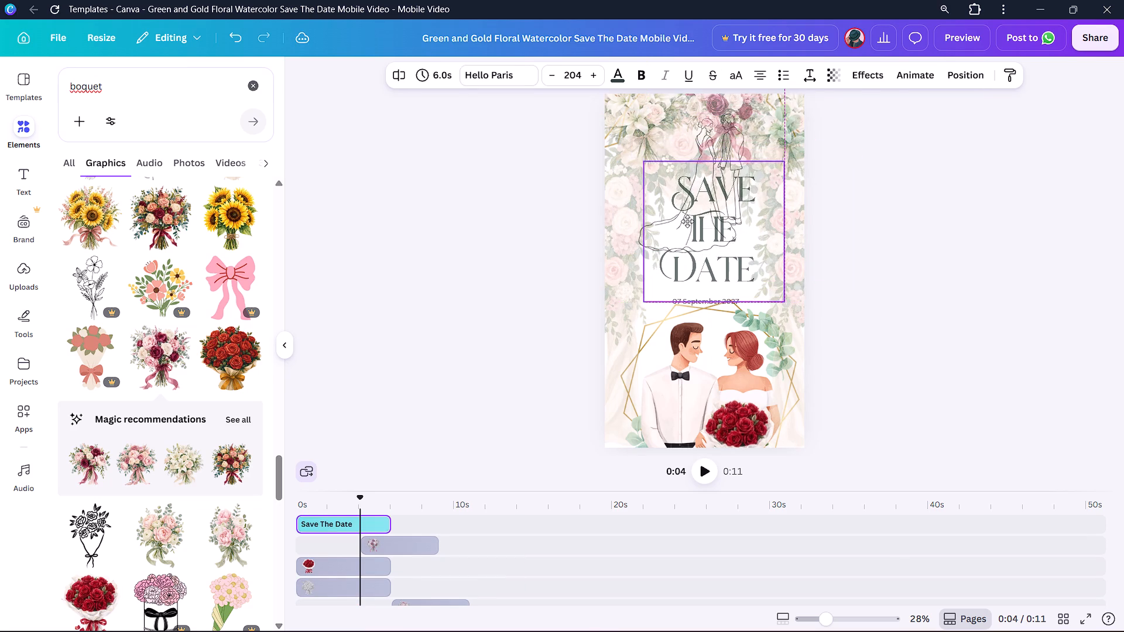
left_click_drag(687, 221, 687, 222)
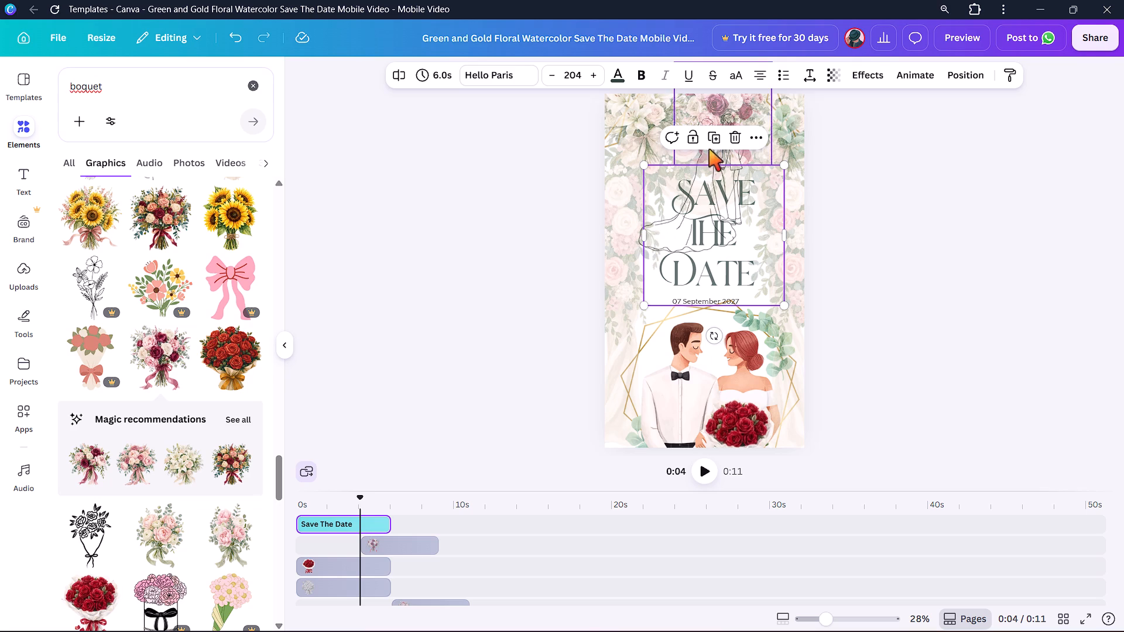
left_click(1010, 209)
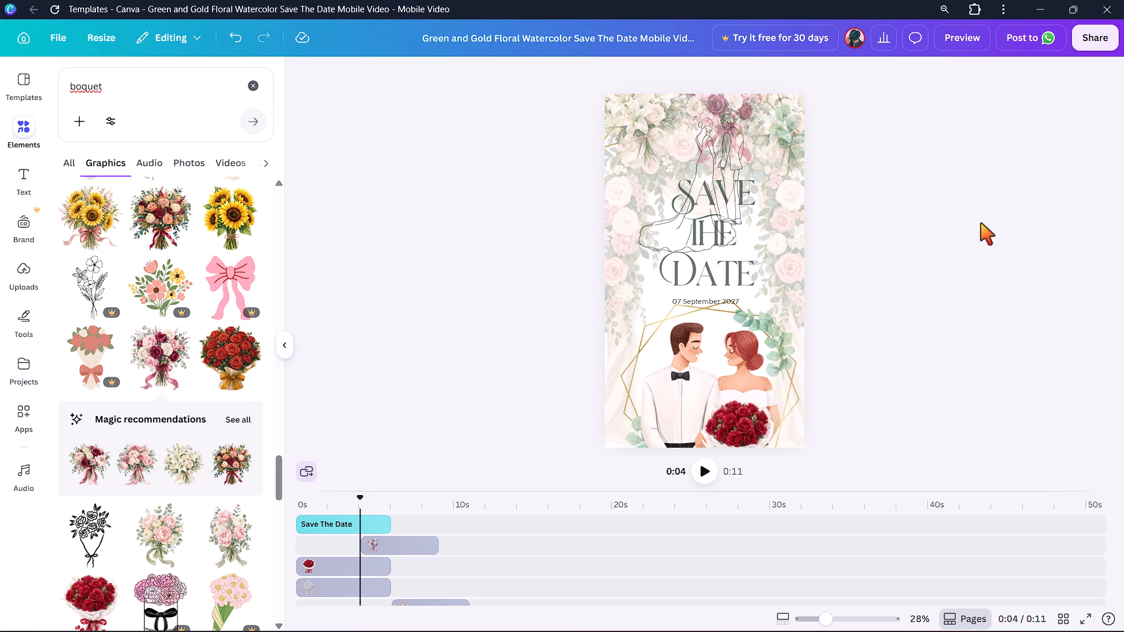
left_click_drag(841, 351, 839, 361)
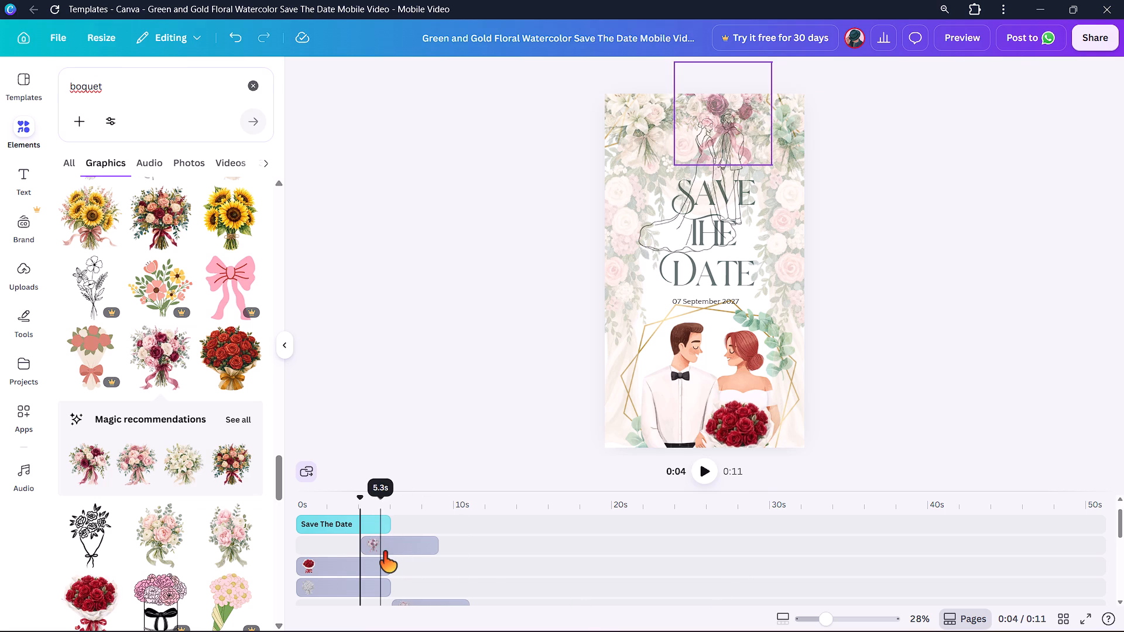
Retime the pink and burgundy bouquet to run from 0 s for 6.0 s.
left_click(383, 552)
left_click_drag(361, 544, 352, 545)
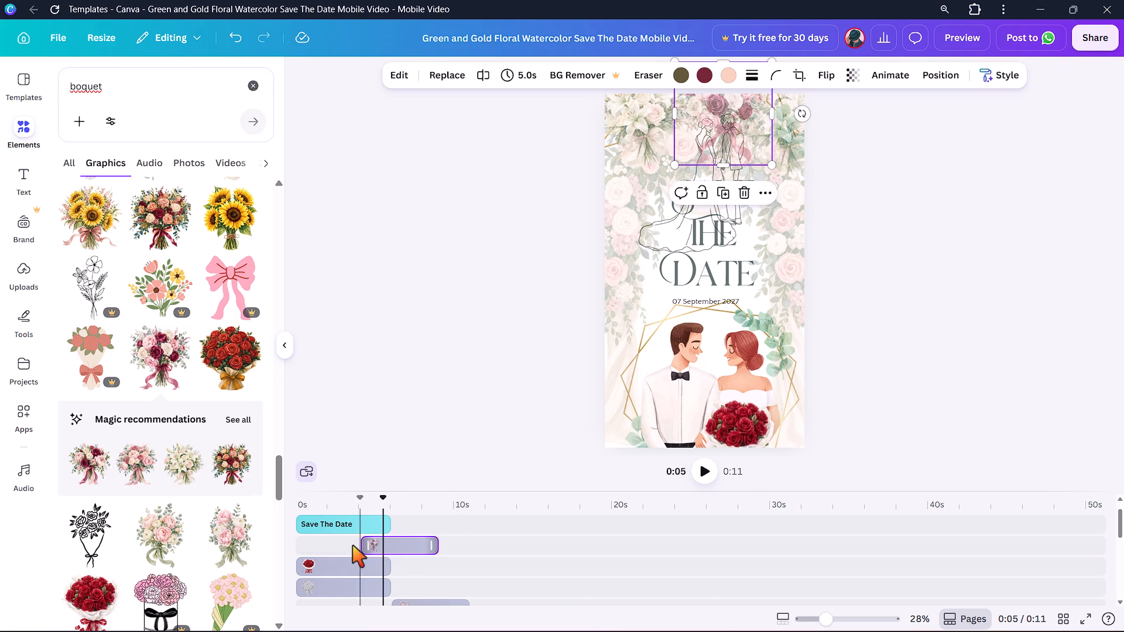
left_click_drag(352, 545, 281, 561)
left_click_drag(434, 544, 427, 544)
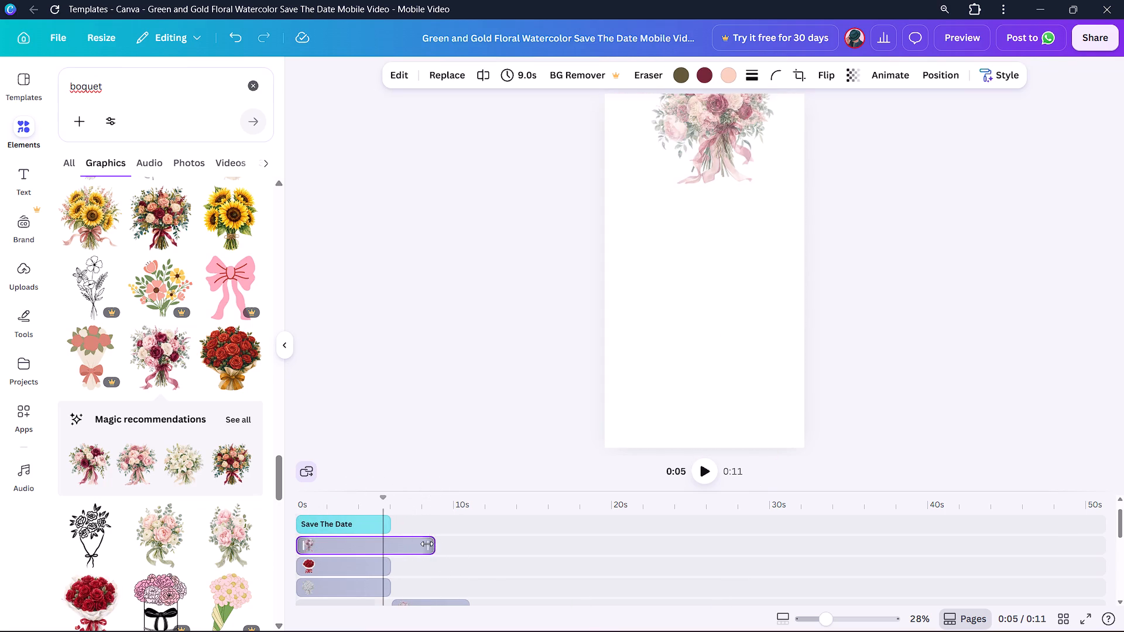
left_click_drag(427, 544, 390, 549)
Retime the pale pink bouquet at the top of the page to start at 0 s and run for 6.0 s.
scroll(389, 549, "down", 1)
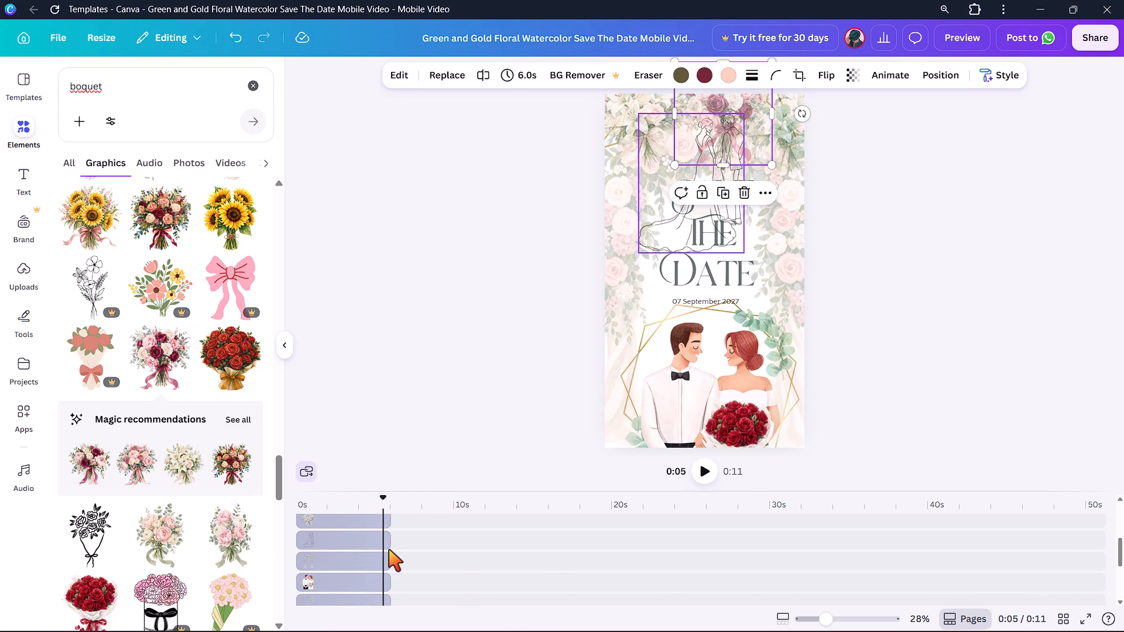
scroll(389, 549, "up", 1)
left_click(411, 594)
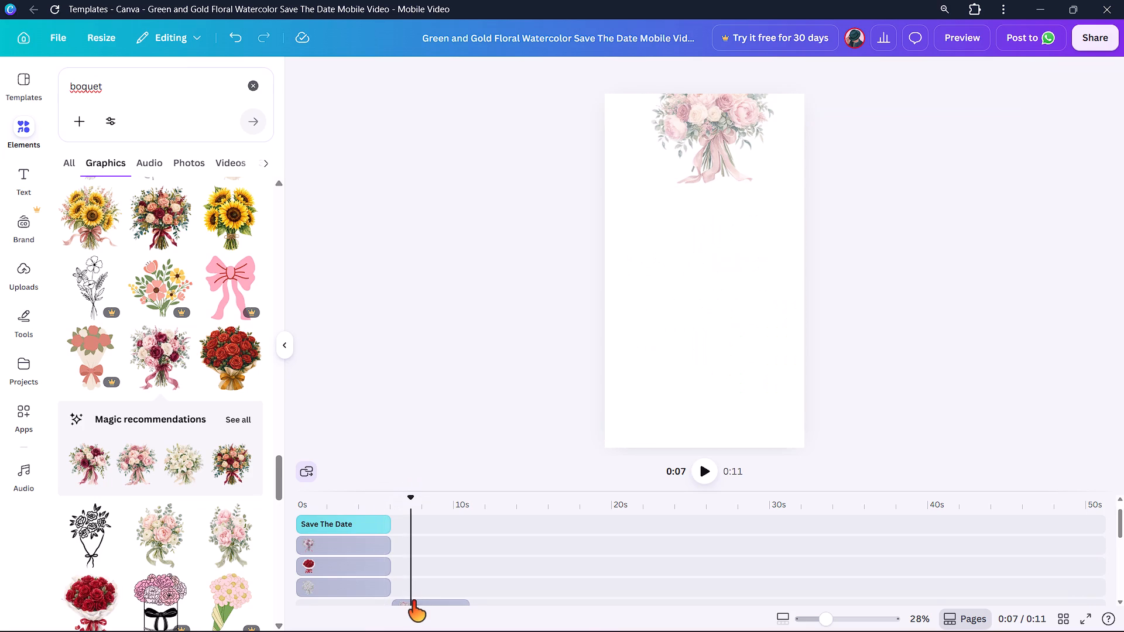
left_click(412, 602)
left_click_drag(397, 592, 310, 602)
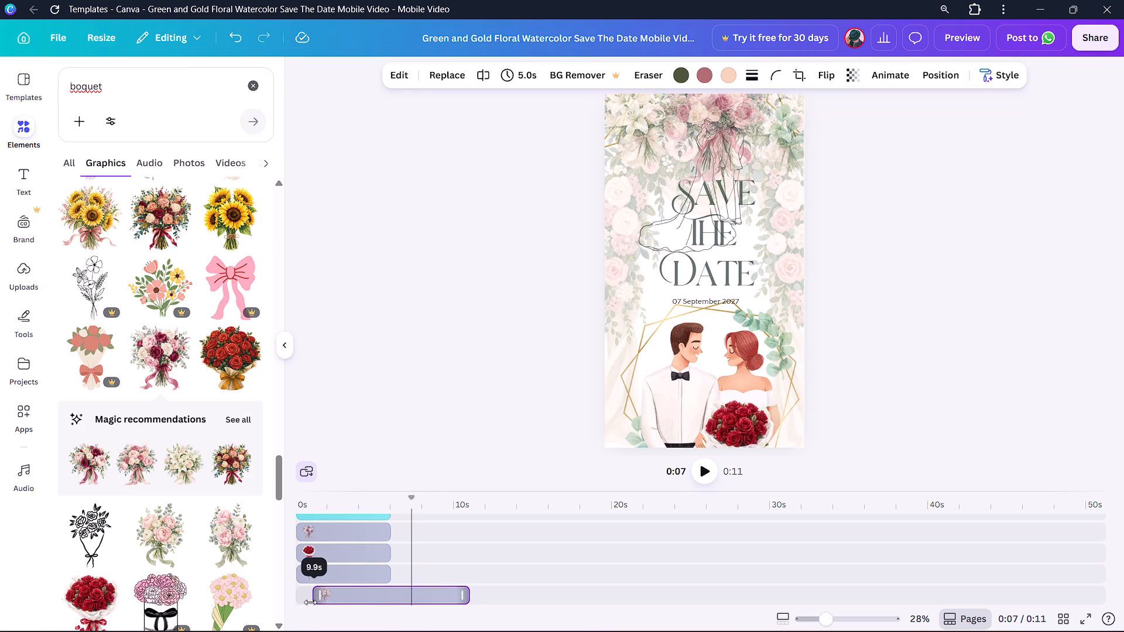
left_click_drag(310, 602, 387, 613)
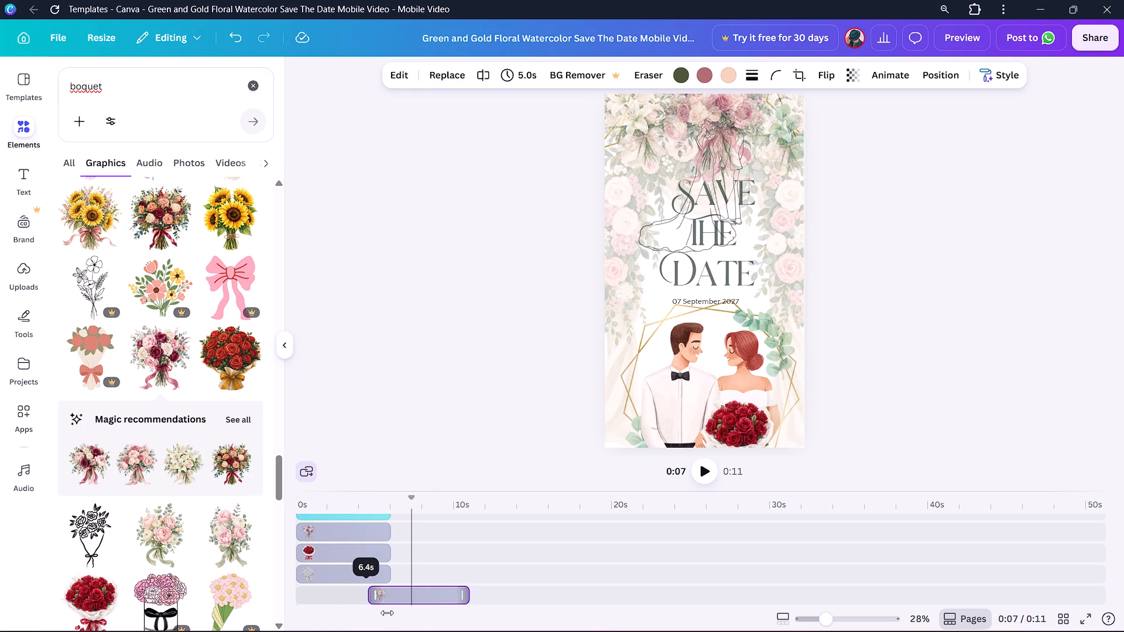
left_click_drag(387, 613, 298, 612)
left_click(298, 612)
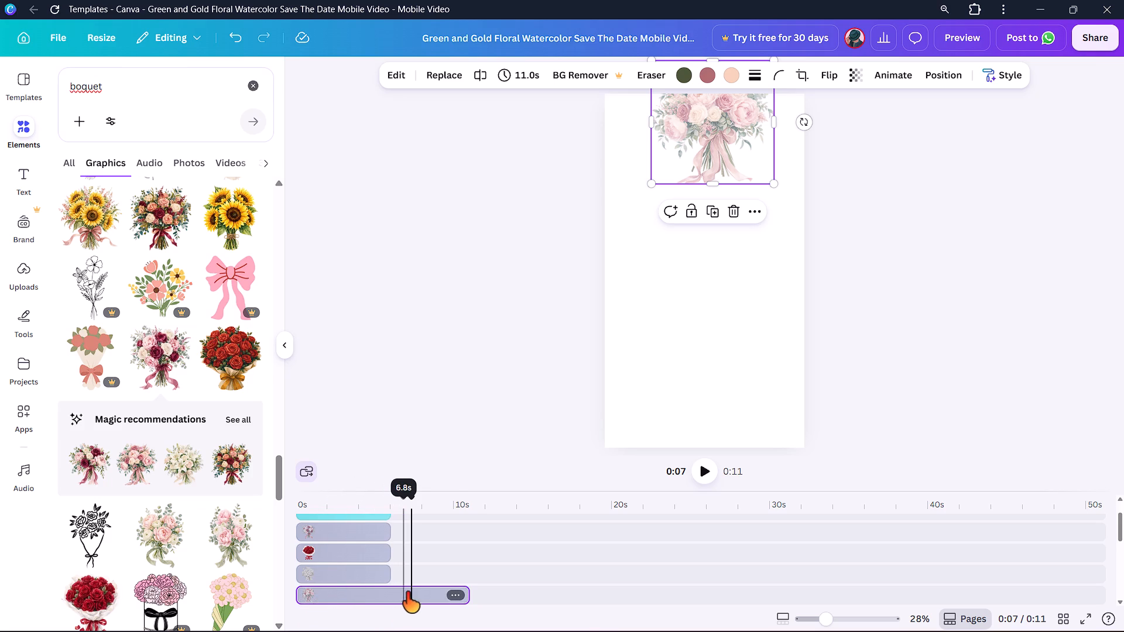
left_click_drag(465, 597, 395, 593)
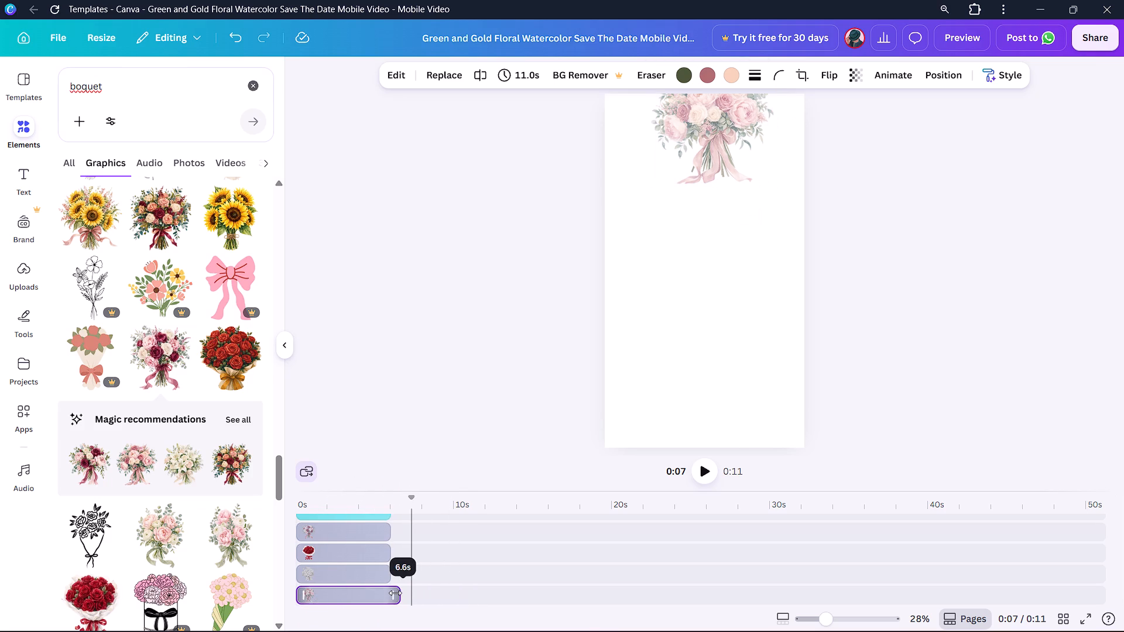
left_click_drag(395, 593, 391, 593)
Delete the pink and burgundy bouquet from the top of the page.
scroll(362, 569, "up", 1)
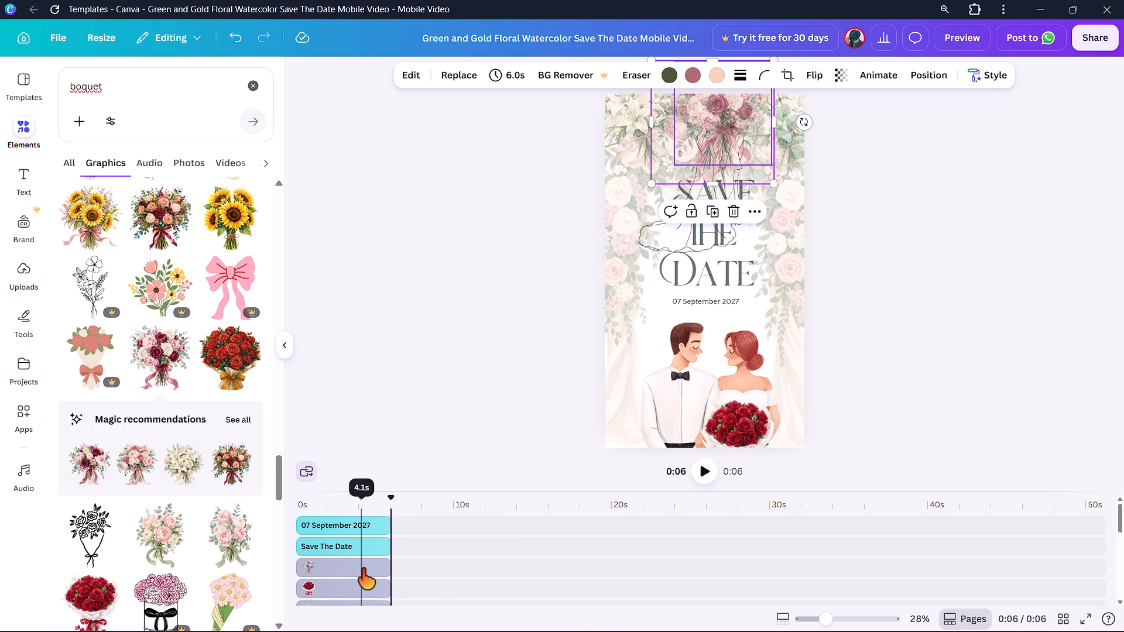
left_click(362, 569)
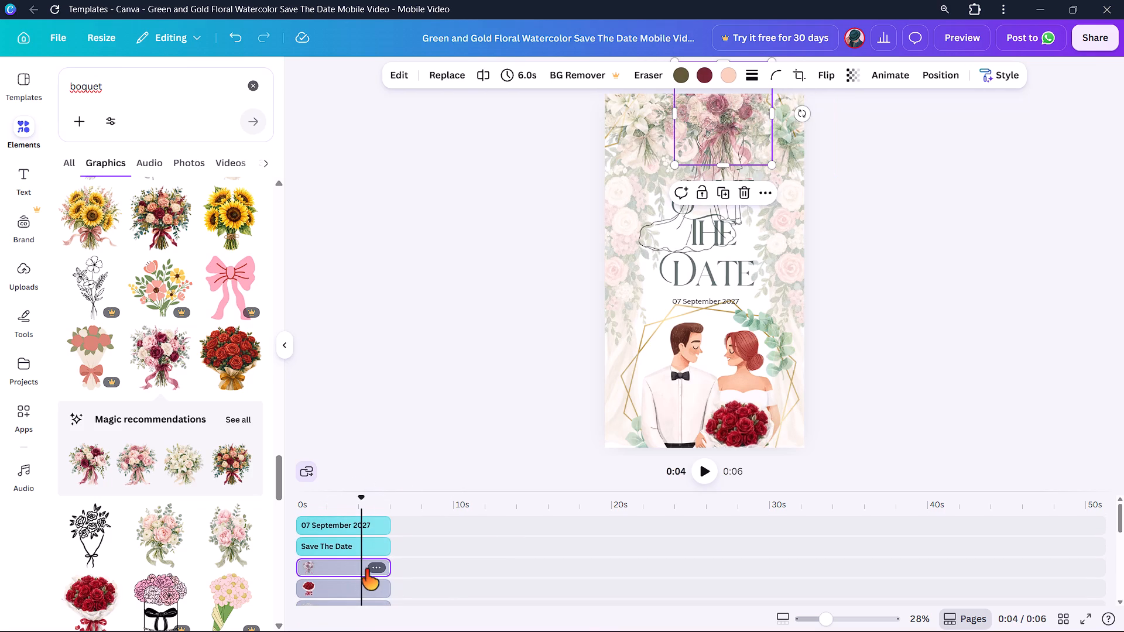
left_click(375, 567)
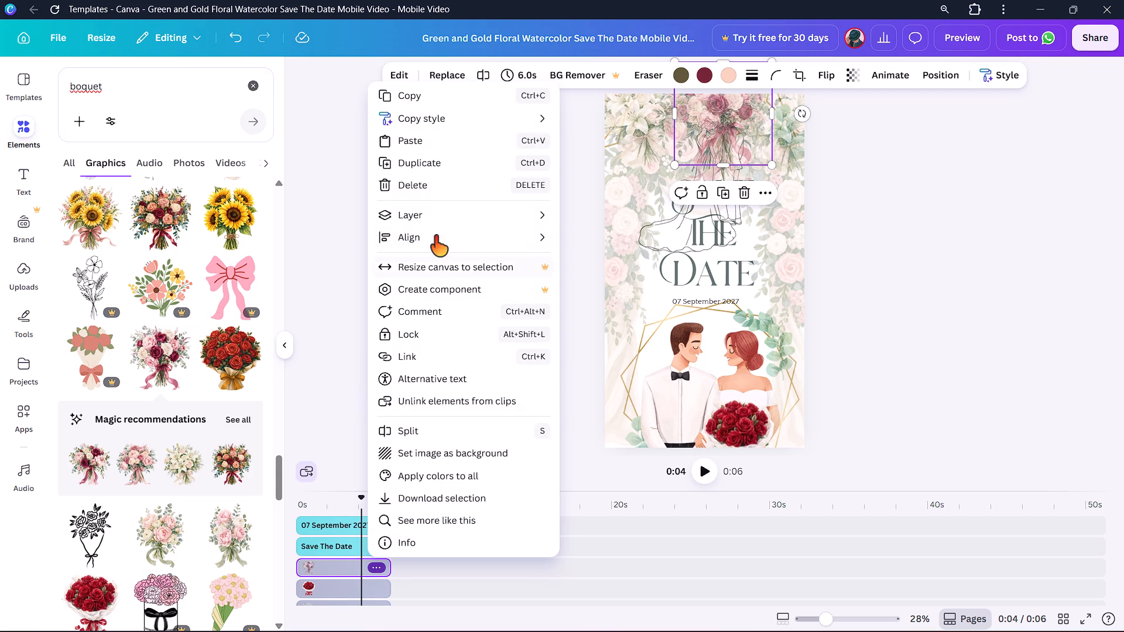
left_click(412, 184)
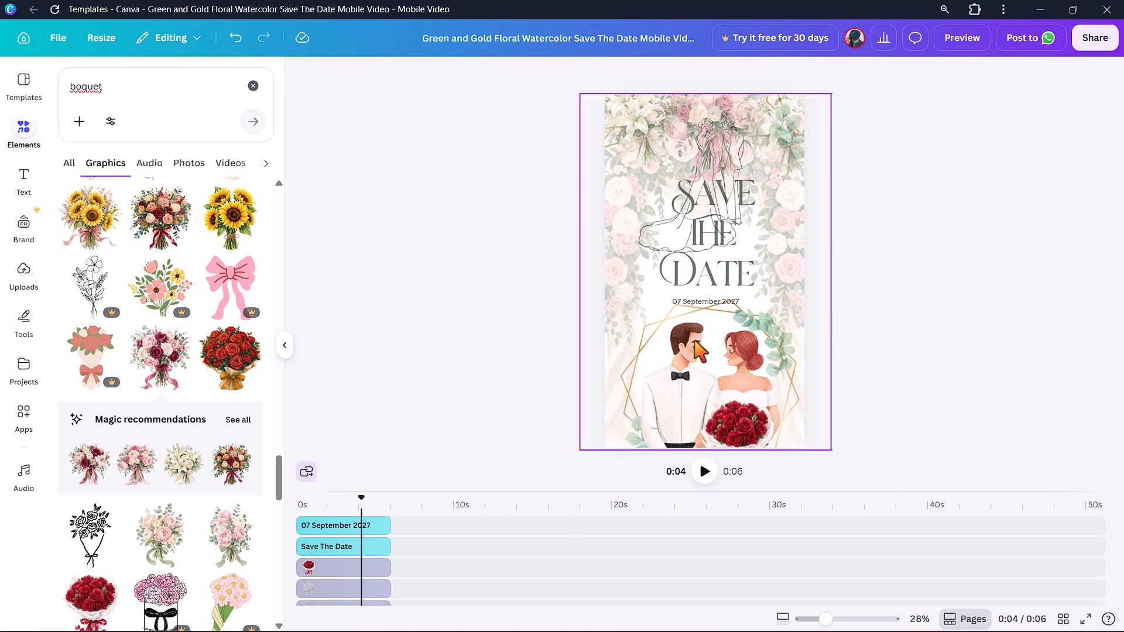
Play the video from the current position to check the animation through to its end.
left_click_drag(700, 472, 694, 472)
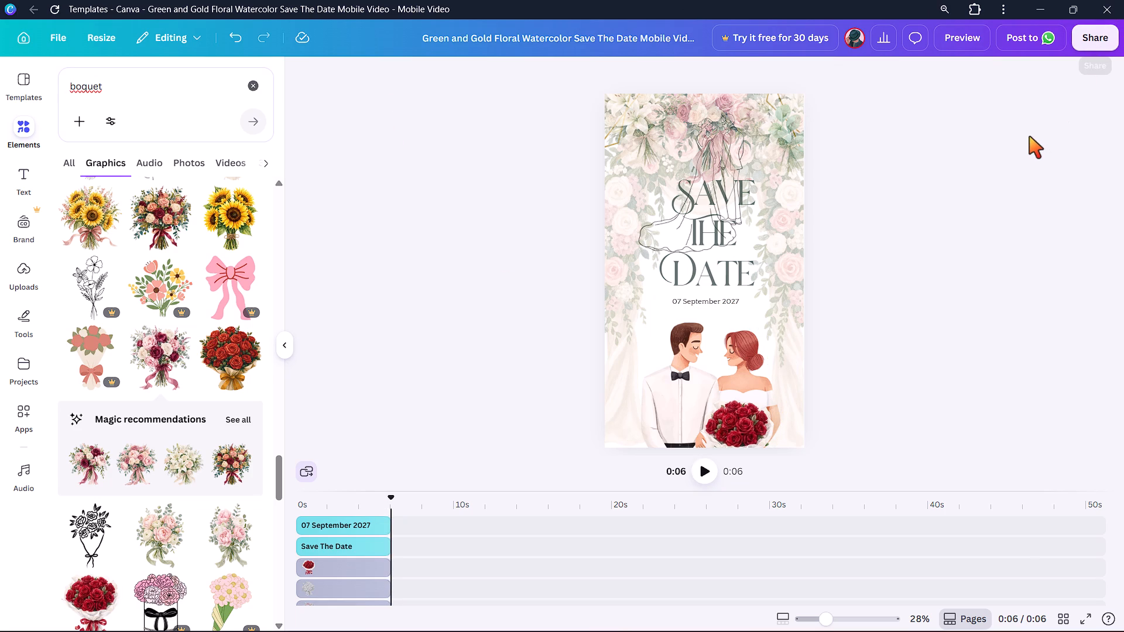
Open the design's sharing options, followed by its file options.
left_click(1106, 35)
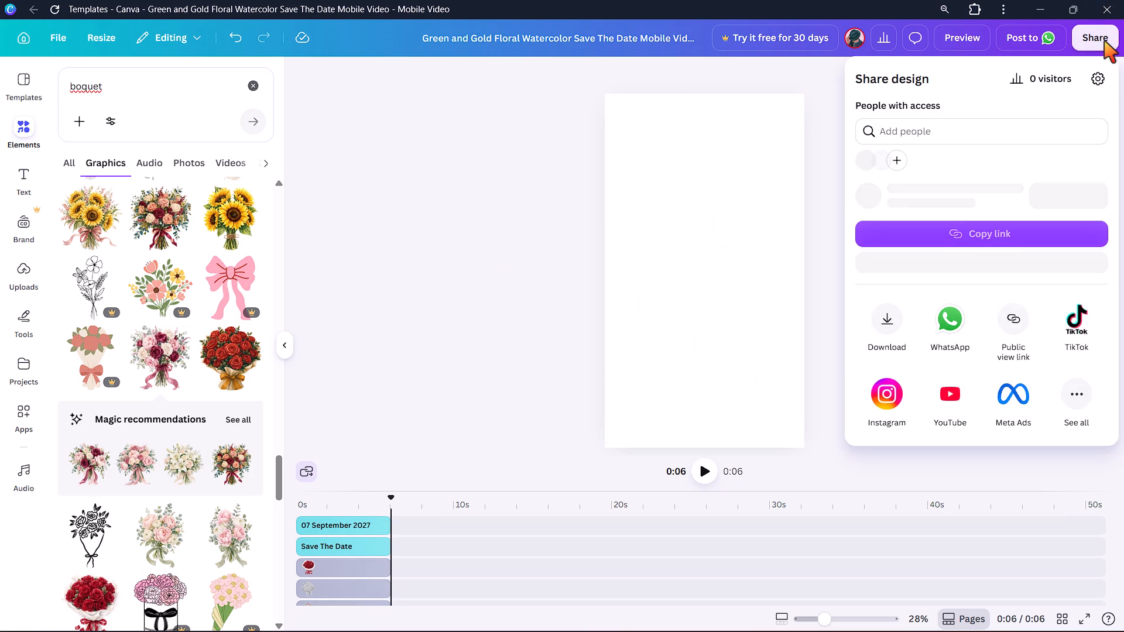
left_click(57, 36)
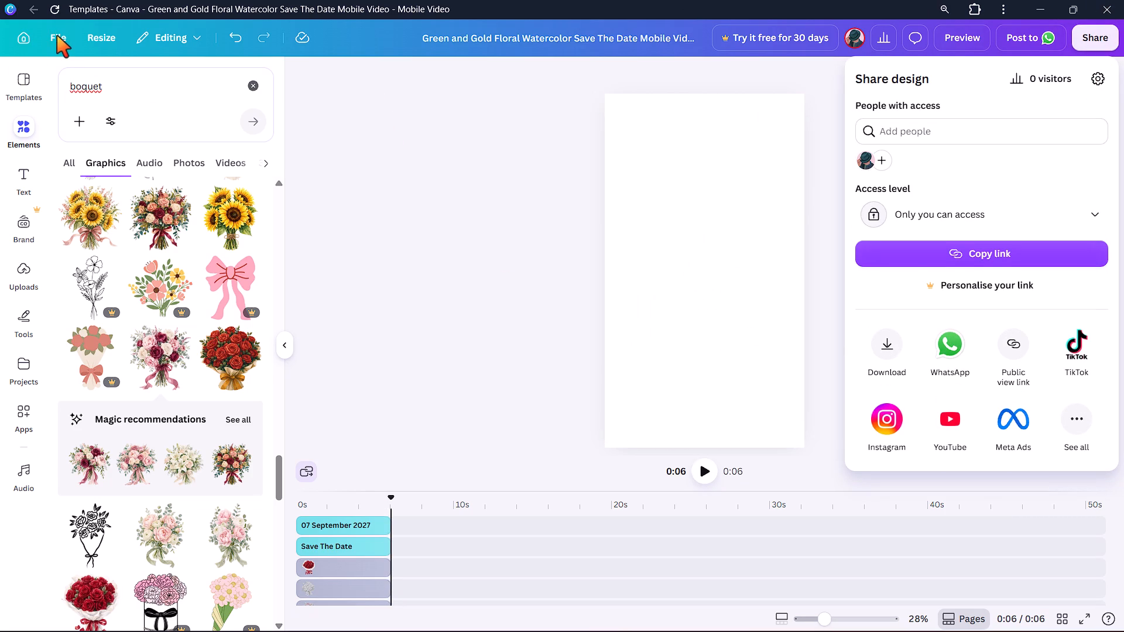